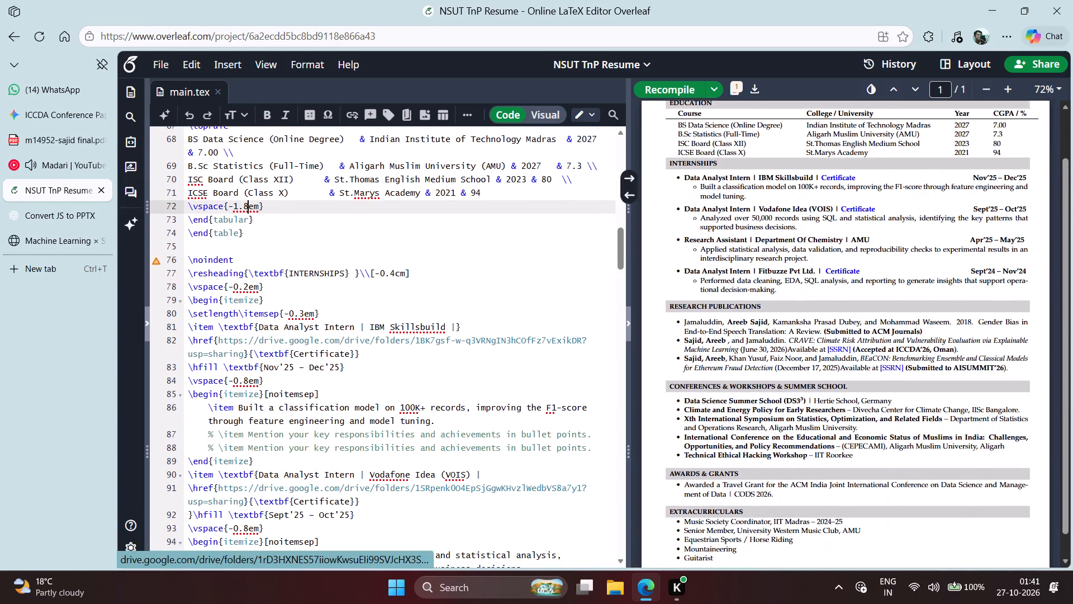
{"action": "scroll", "coordinate": [905, 352], "scroll_direction": "up", "scroll_amount": 1}
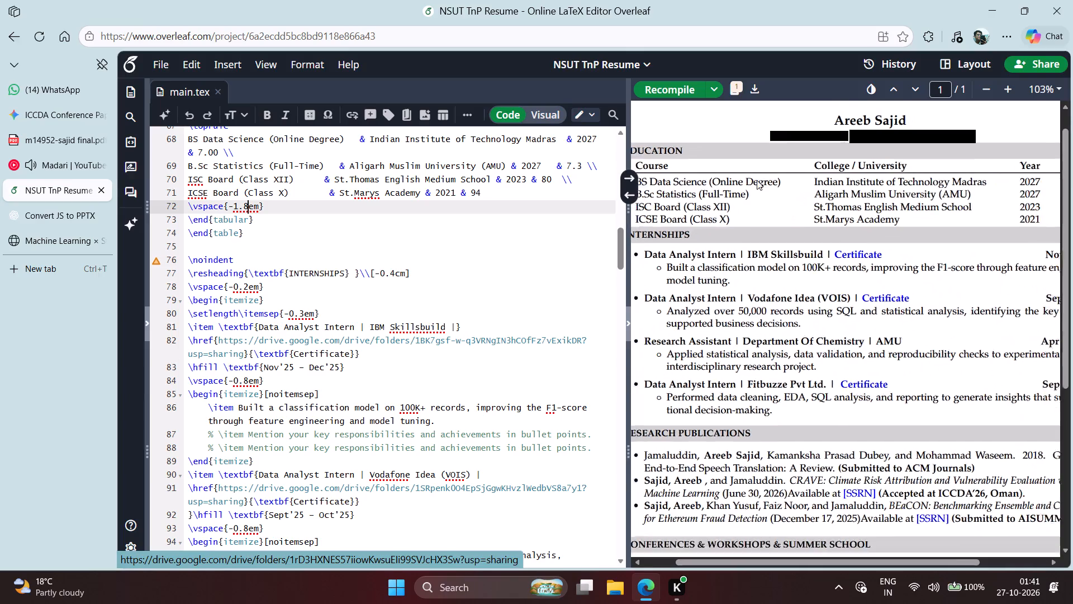
{"action": "double_click", "coordinate": [718, 246]}
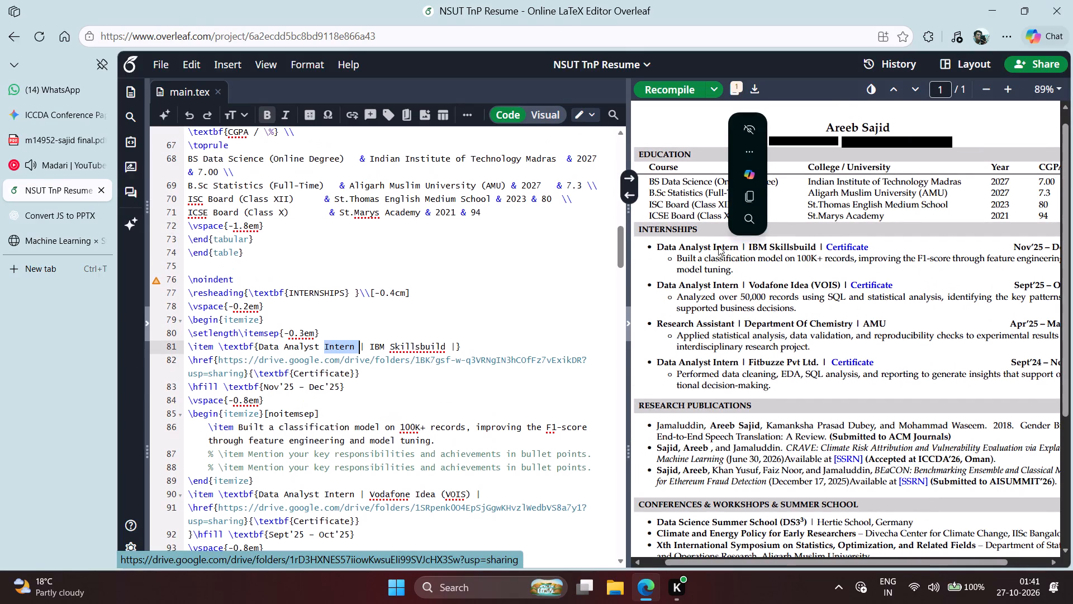
{"action": "key", "text": "Up"}
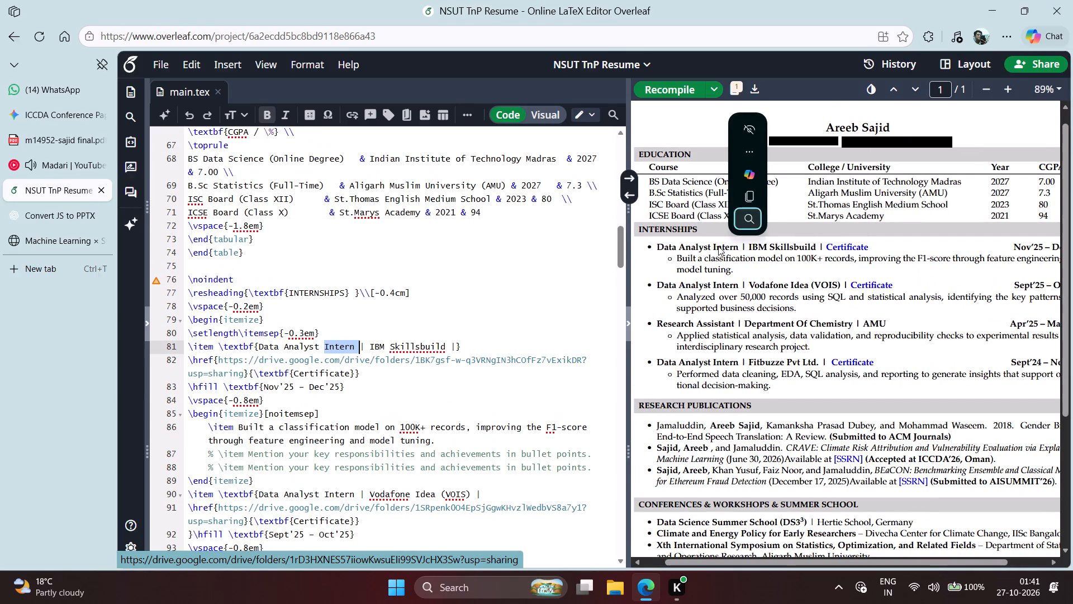
{"action": "key", "text": "Up"}
{"action": "left_click", "coordinate": [251, 336]}
{"action": "scroll", "coordinate": [251, 336], "scroll_direction": "up", "scroll_amount": 1}
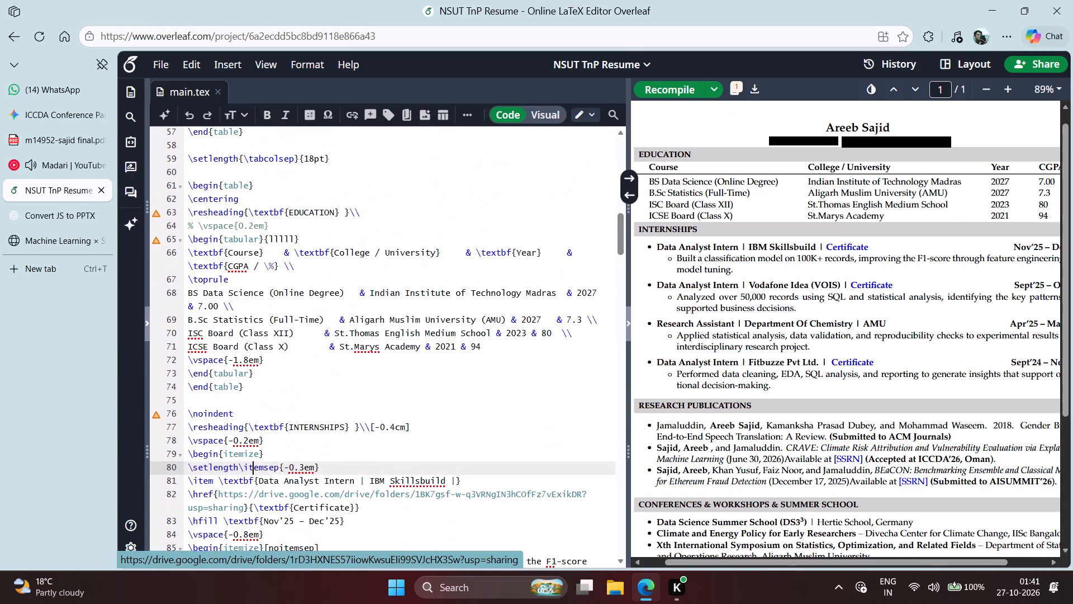
{"action": "scroll", "coordinate": [251, 336], "scroll_direction": "up", "scroll_amount": 2}
{"action": "scroll", "coordinate": [251, 336], "scroll_direction": "down", "scroll_amount": 1}
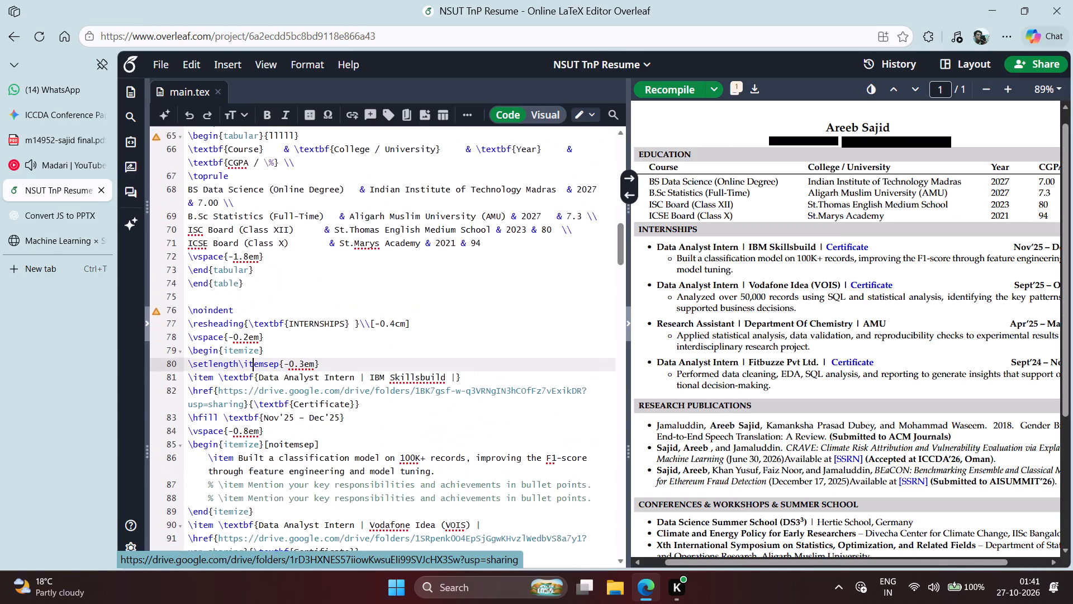
{"action": "left_click", "coordinate": [393, 320]}
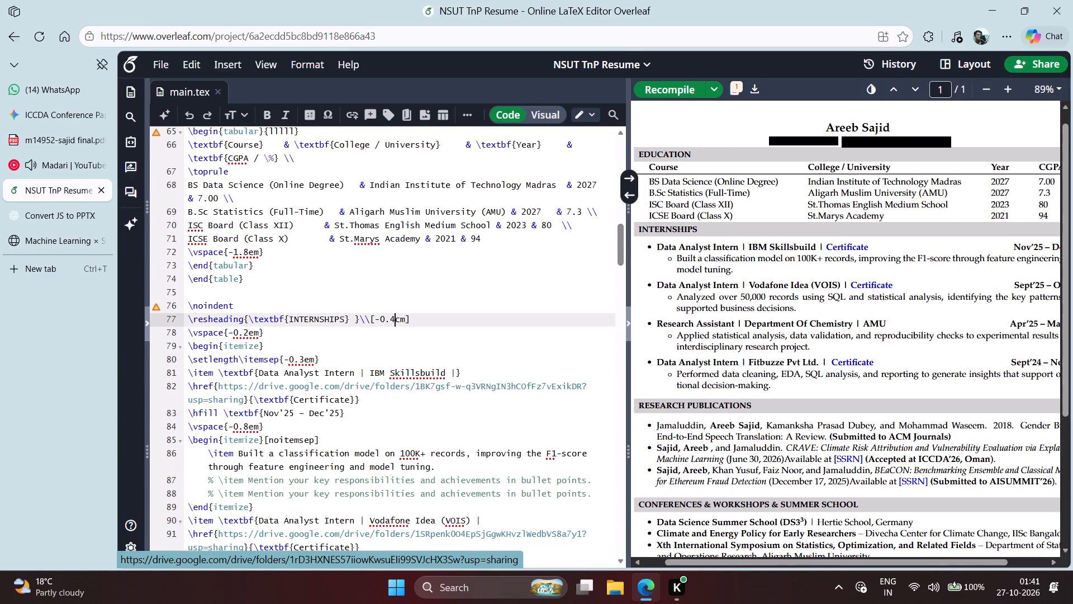
{"action": "key", "text": "Down"}
{"action": "key", "text": "Left"}
{"action": "key", "text": "Left"}
{"action": "key", "text": "Left"}
{"action": "key", "text": "BackSpace"}
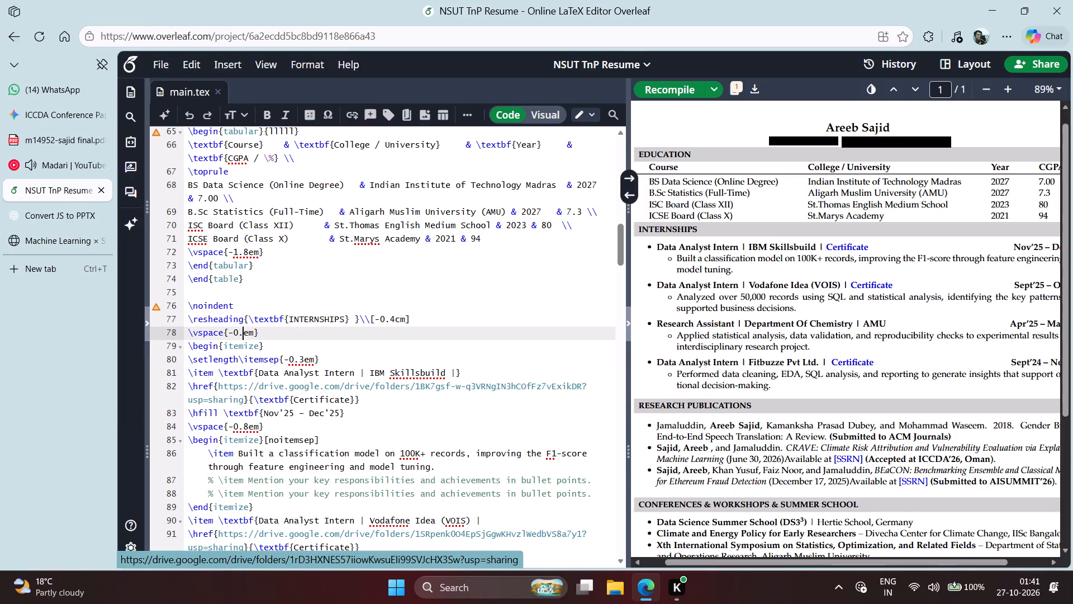
{"action": "key", "text": "4"}
{"action": "key", "text": "ctrl+Return"}
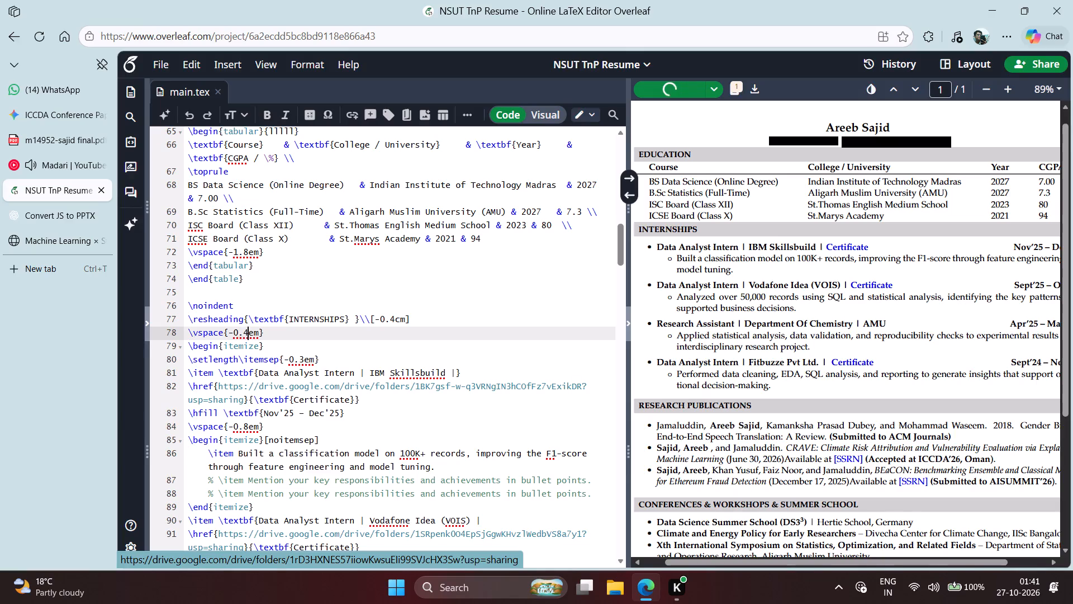
{"action": "scroll", "coordinate": [715, 375], "scroll_direction": "down", "scroll_amount": 1}
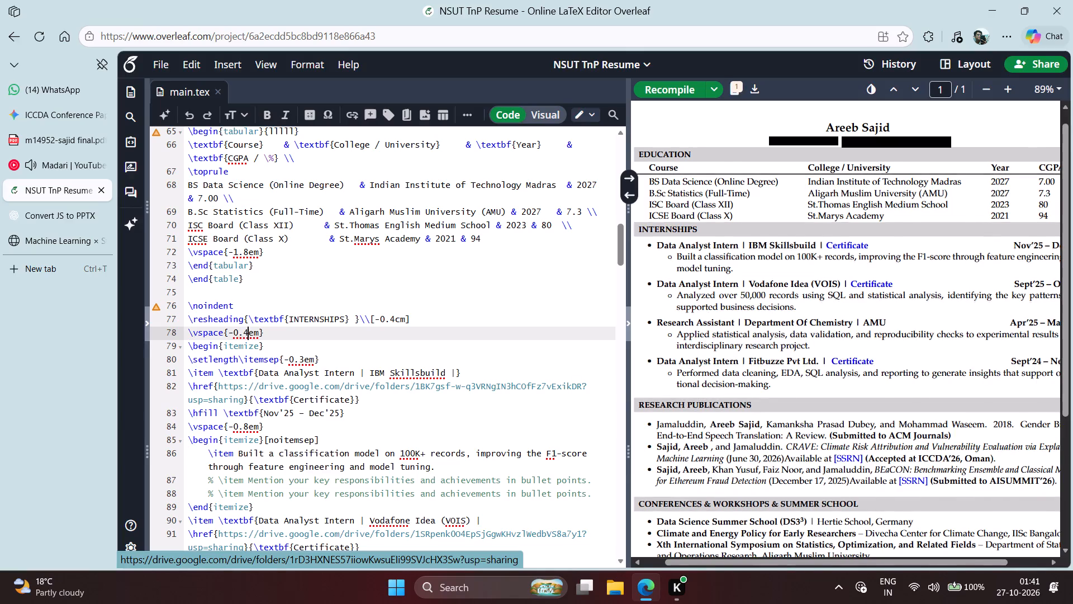
{"action": "scroll", "coordinate": [715, 375], "scroll_direction": "down", "scroll_amount": 1}
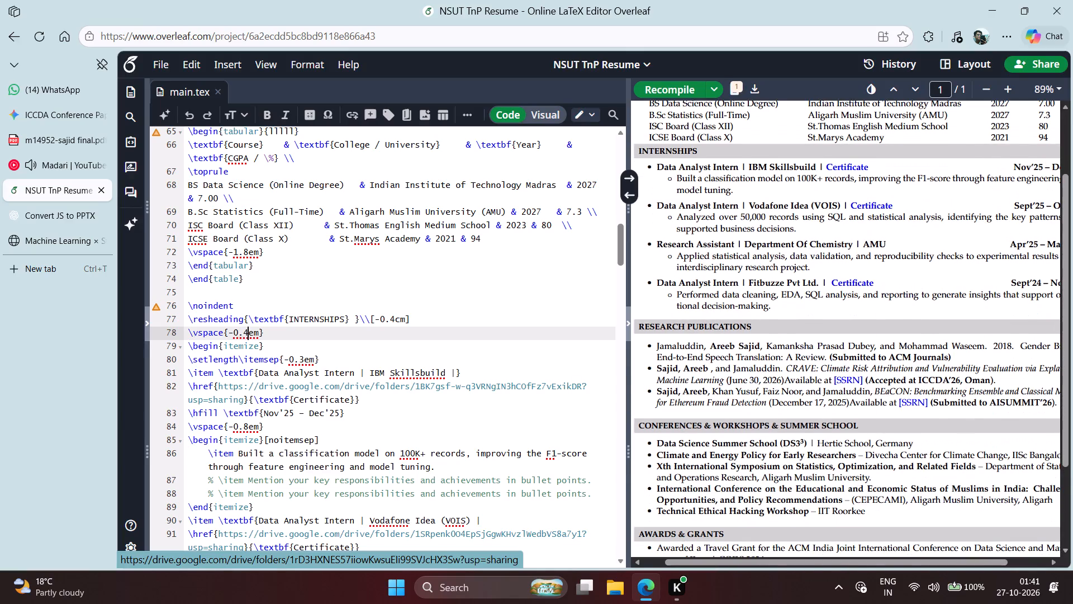
Tighten the vspace below the INTERNSHIPS heading to -0.6em and then -0.8em, recompiling after each change.
{"action": "key", "text": "BackSpace"}
{"action": "key", "text": "6"}
{"action": "key", "text": "ctrl+Return"}
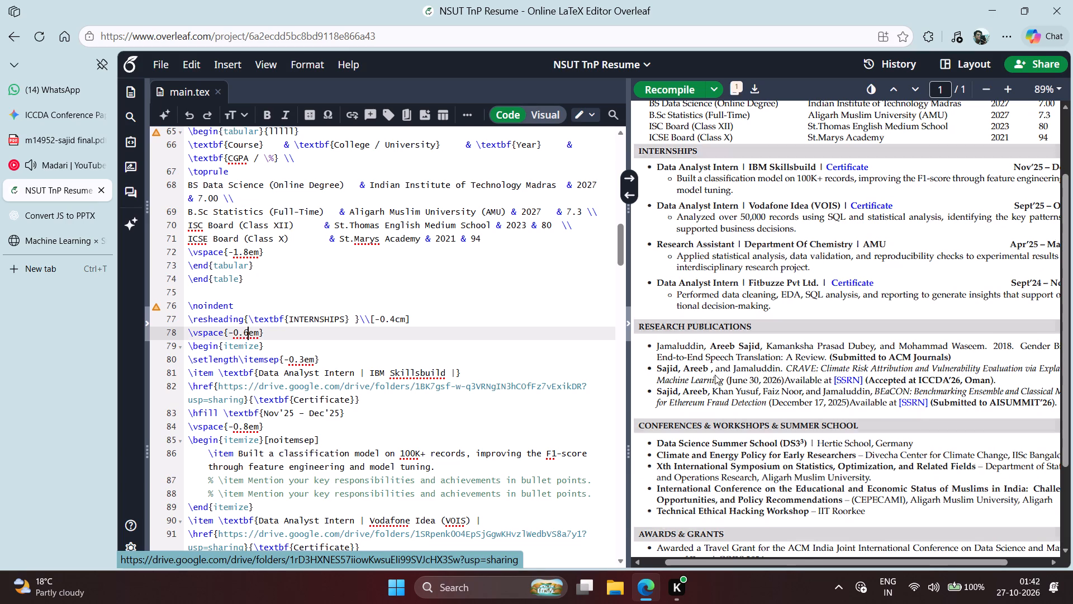
{"action": "key", "text": "BackSpace"}
{"action": "key", "text": "8"}
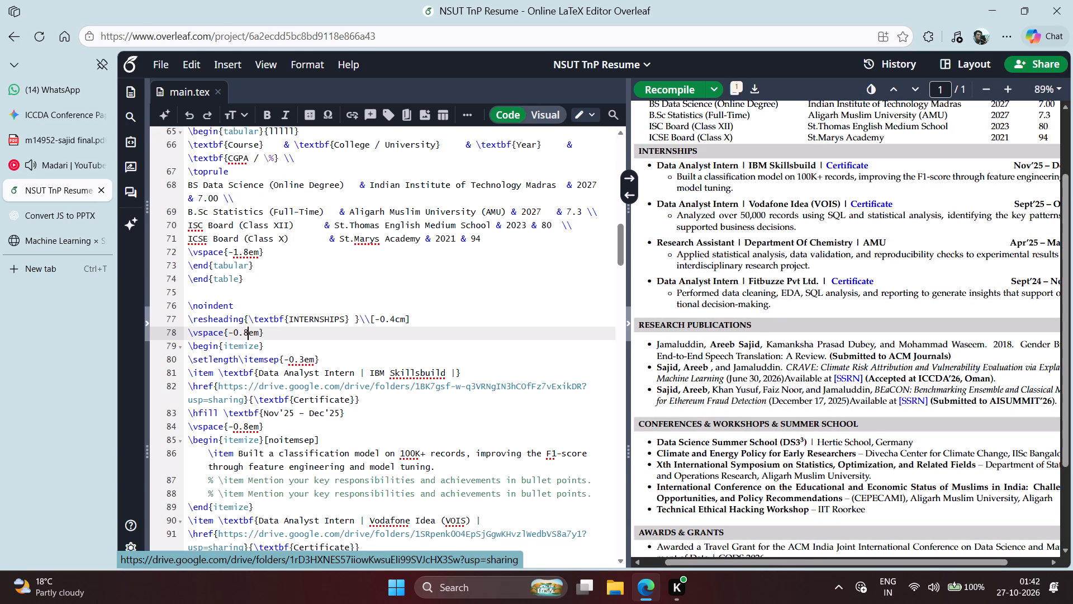
{"action": "key", "text": "ctrl+Return"}
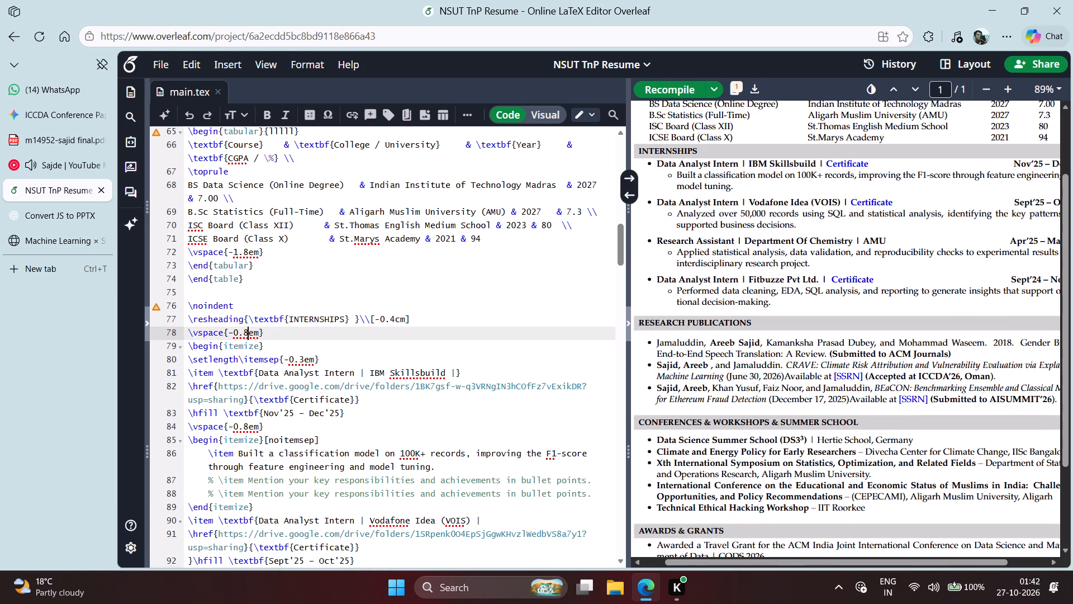
Reduce the INTERNSHIPS list's itemsep through -0.5em, -0.7em and -0.8em to -0.9em, recompiling after each change.
{"action": "left_click", "coordinate": [304, 359]}
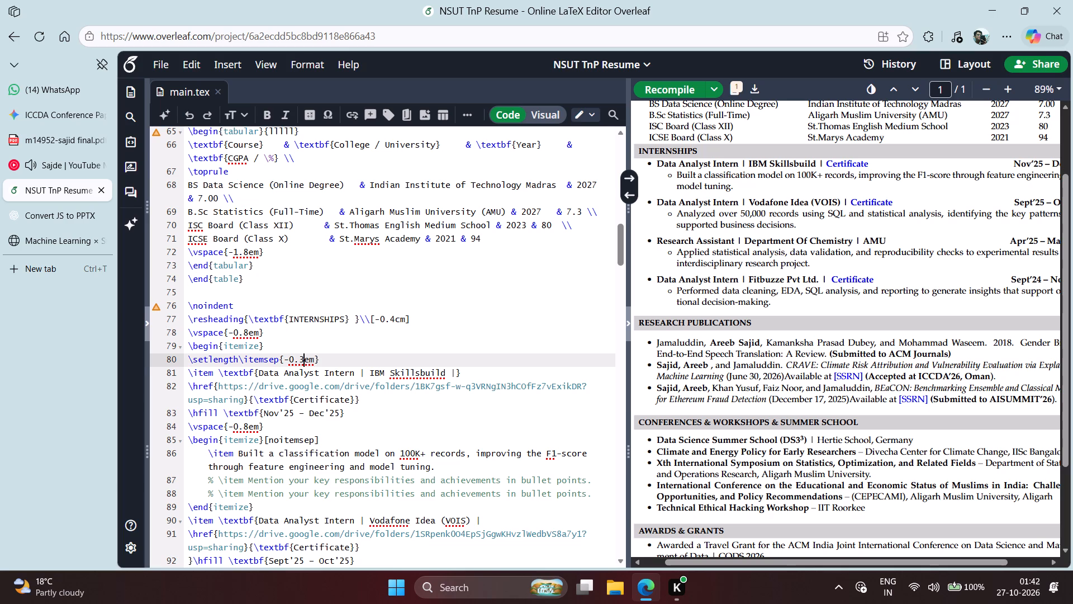
{"action": "key", "text": "BackSpace"}
{"action": "key", "text": "5"}
{"action": "key", "text": "ctrl+Return"}
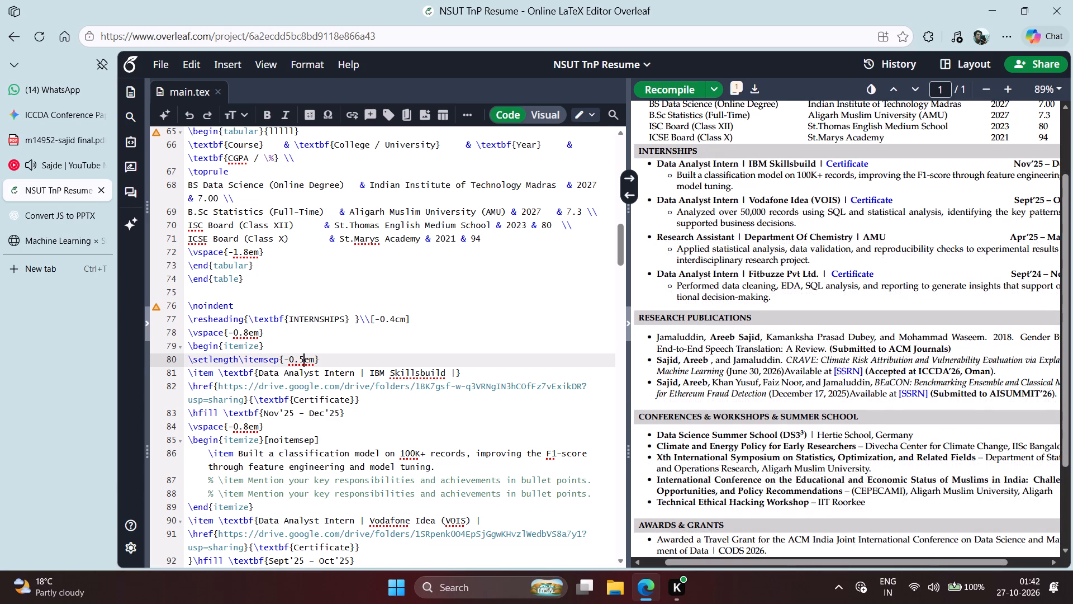
{"action": "key", "text": "BackSpace"}
{"action": "key", "text": "7"}
{"action": "key", "text": "ctrl+Return"}
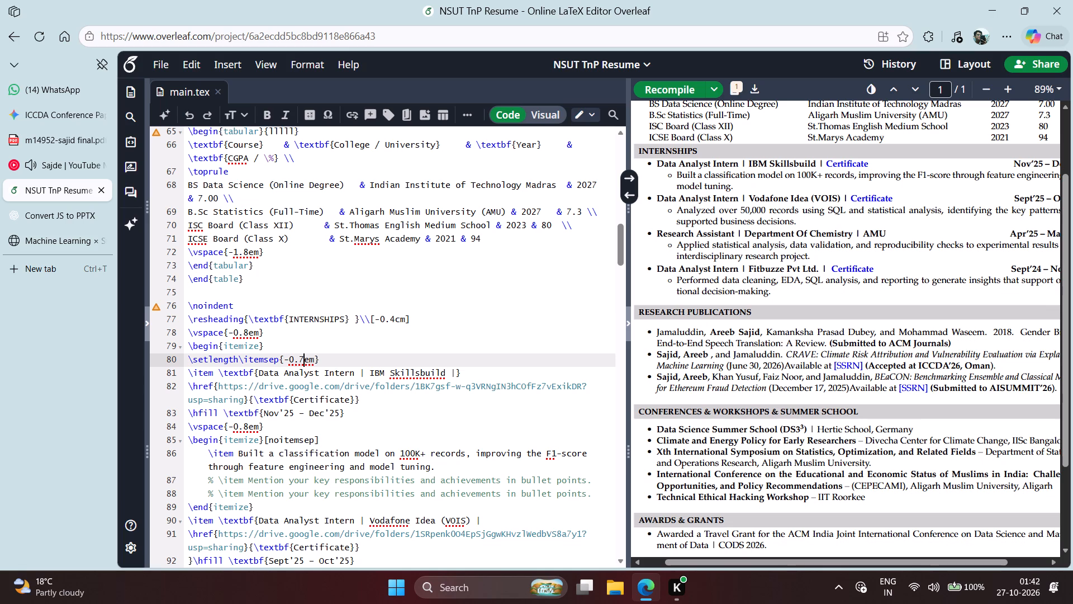
{"action": "key", "text": "BackSpace"}
{"action": "key", "text": "8"}
{"action": "key", "text": "ctrl+Return"}
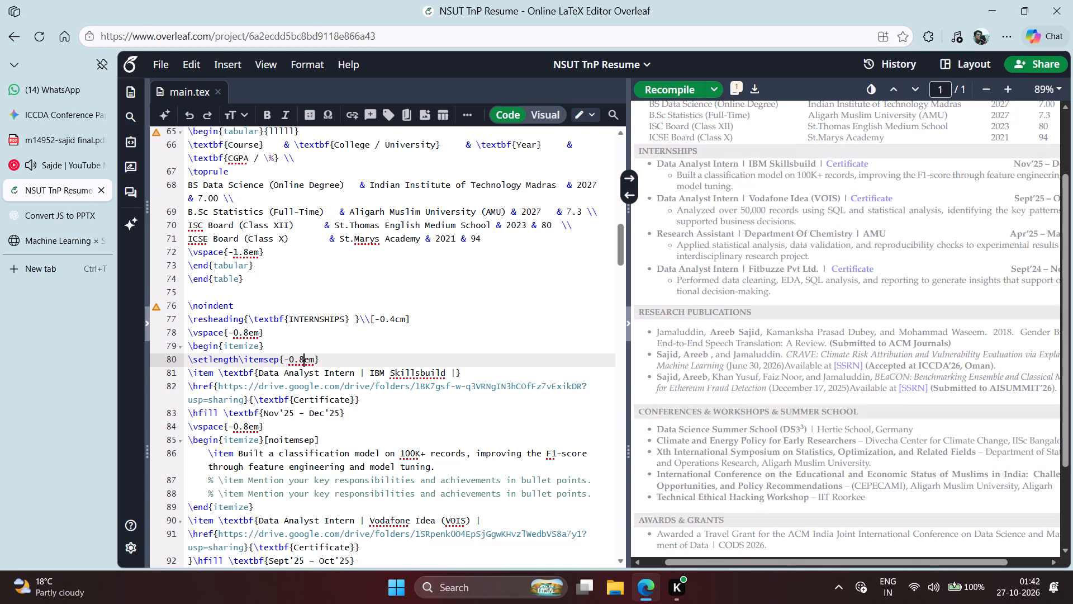
{"action": "key", "text": "BackSpace"}
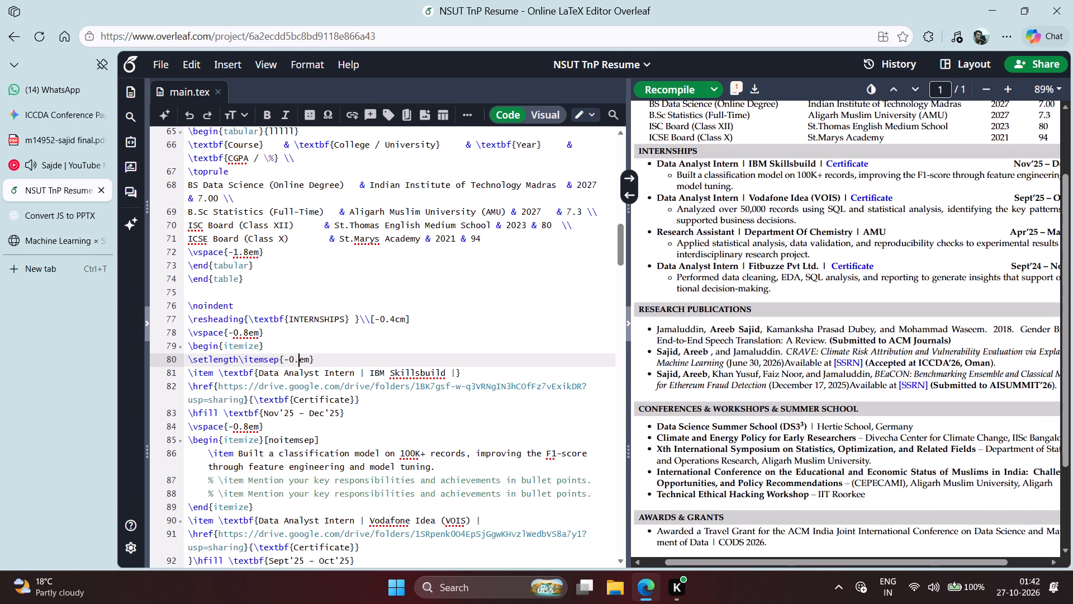
{"action": "key", "text": "9"}
{"action": "key", "text": "ctrl+Return"}
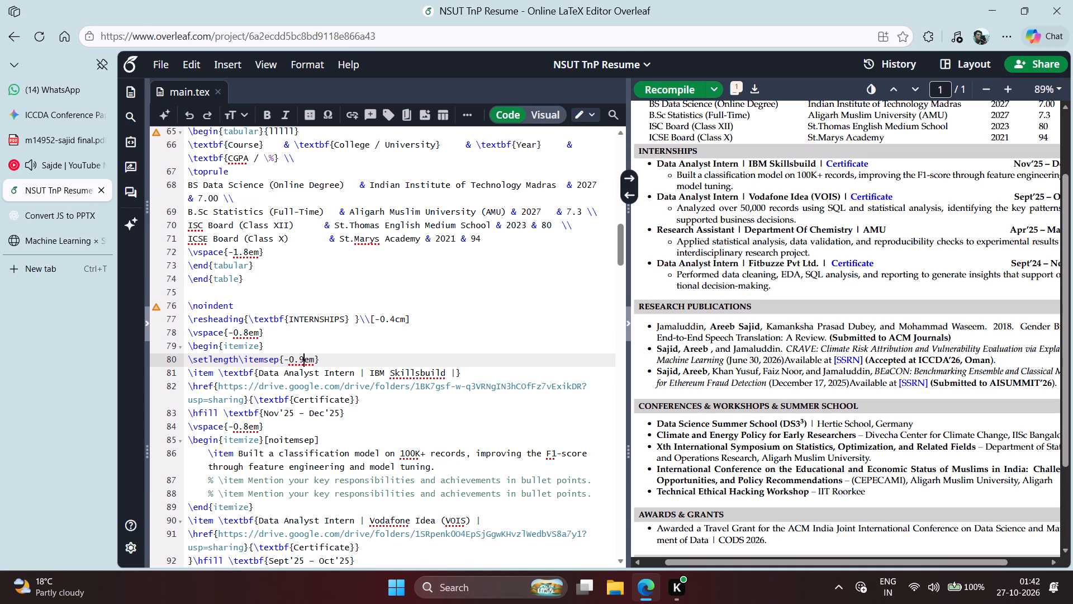
Set the vspace below the RESEARCH PUBLICATIONS heading to -0.9em and recompile the resume.
{"action": "double_click", "coordinate": [710, 310]}
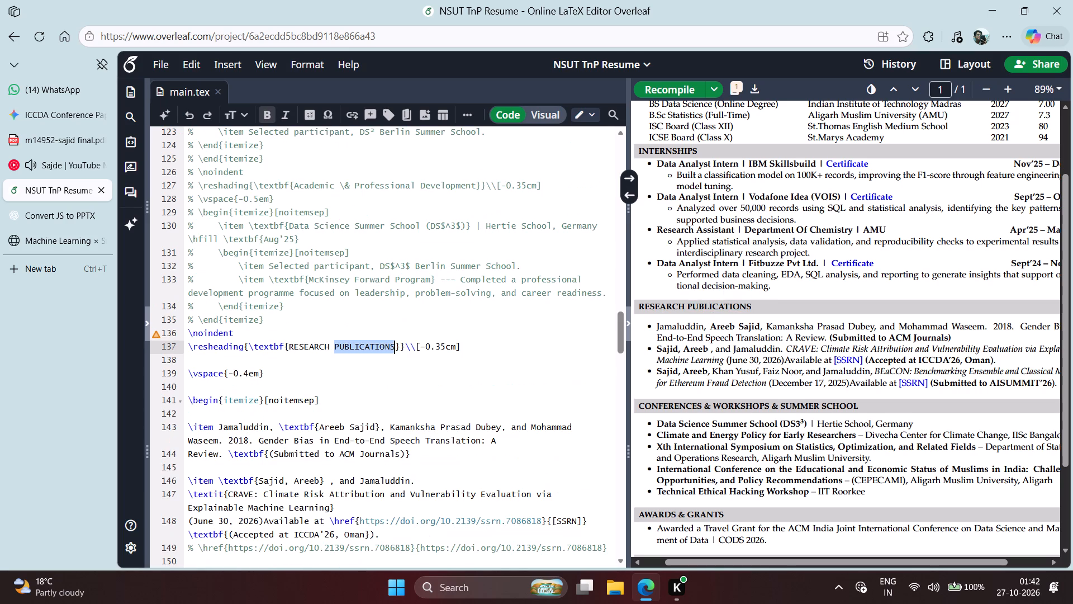
{"action": "left_click", "coordinate": [250, 377]}
{"action": "key", "text": "BackSpace"}
{"action": "key", "text": "9"}
{"action": "key", "text": "ctrl+Return"}
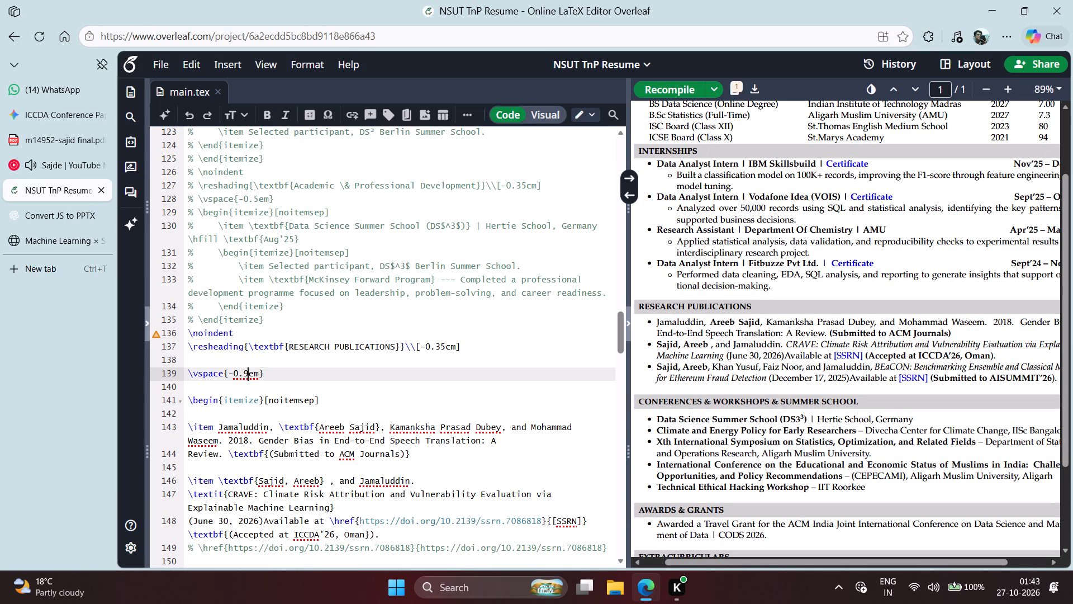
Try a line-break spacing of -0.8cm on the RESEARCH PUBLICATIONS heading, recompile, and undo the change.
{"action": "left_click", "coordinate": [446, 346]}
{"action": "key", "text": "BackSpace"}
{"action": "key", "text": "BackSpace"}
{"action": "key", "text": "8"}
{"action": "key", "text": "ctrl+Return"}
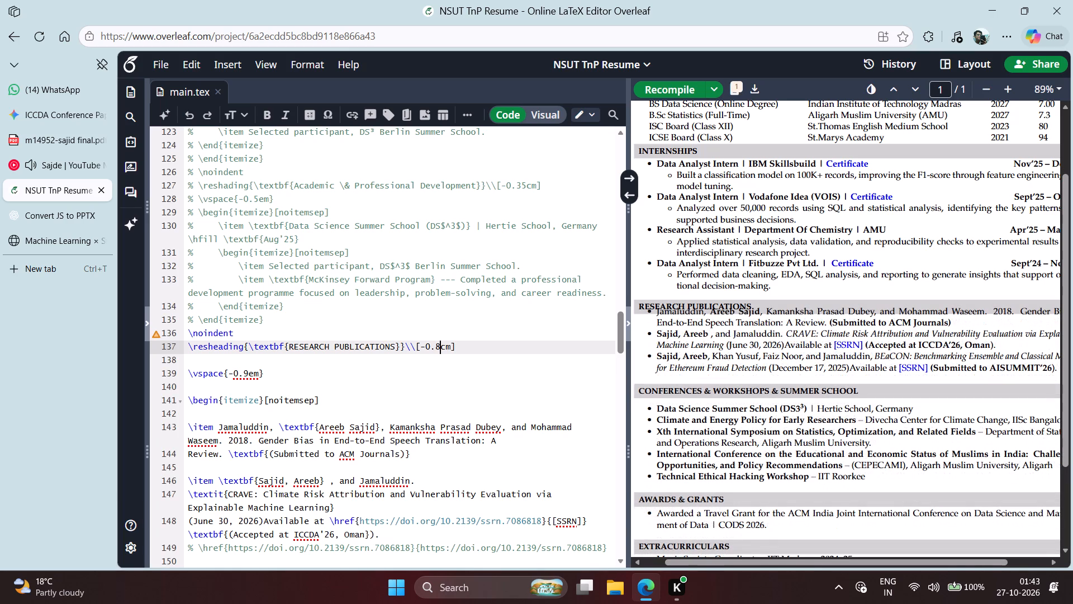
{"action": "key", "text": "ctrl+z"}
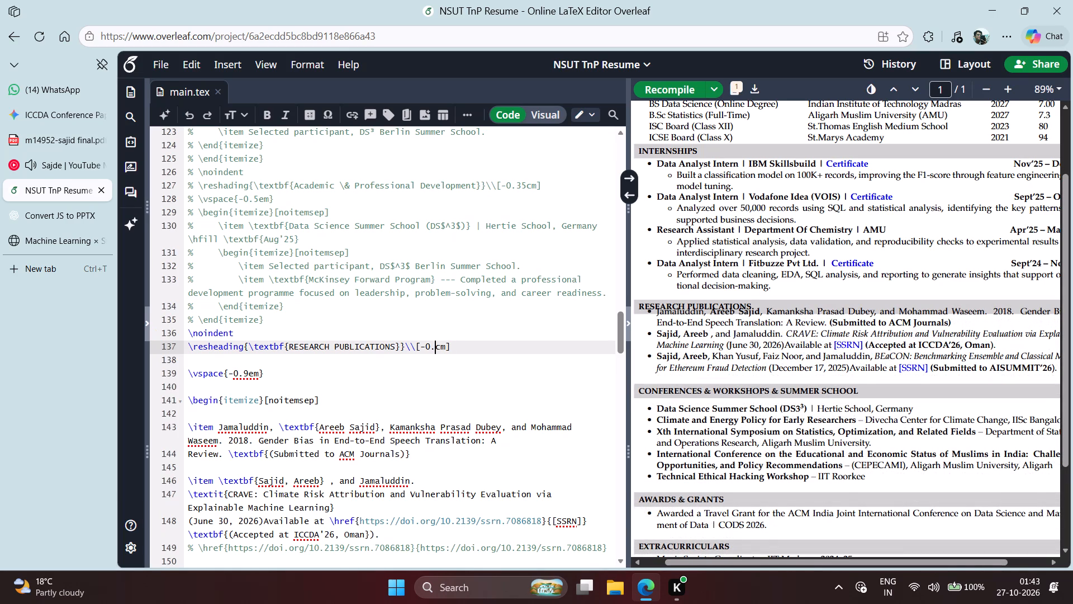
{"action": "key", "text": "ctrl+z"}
Adjust the RESEARCH PUBLICATIONS heading's line-break spacing through -0.4cm and -0.5cm to -0.45cm, recompiling after each change.
{"action": "key", "text": "BackSpace"}
{"action": "key", "text": "BackSpace"}
{"action": "key", "text": "4"}
{"action": "key", "text": "ctrl+Return"}
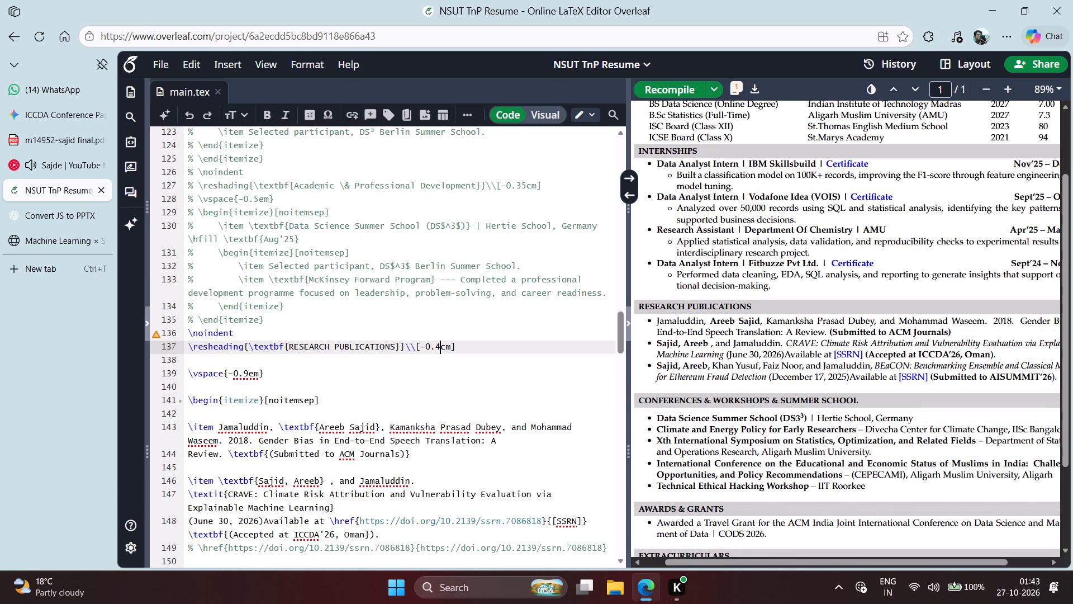
{"action": "key", "text": "BackSpace"}
{"action": "key", "text": "5"}
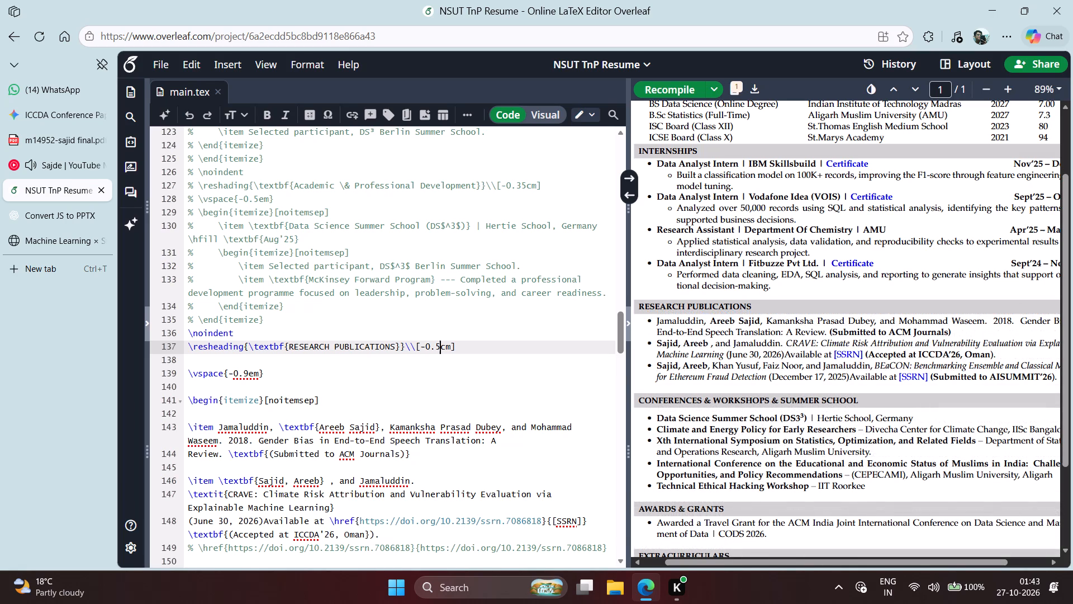
{"action": "key", "text": "ctrl+Return"}
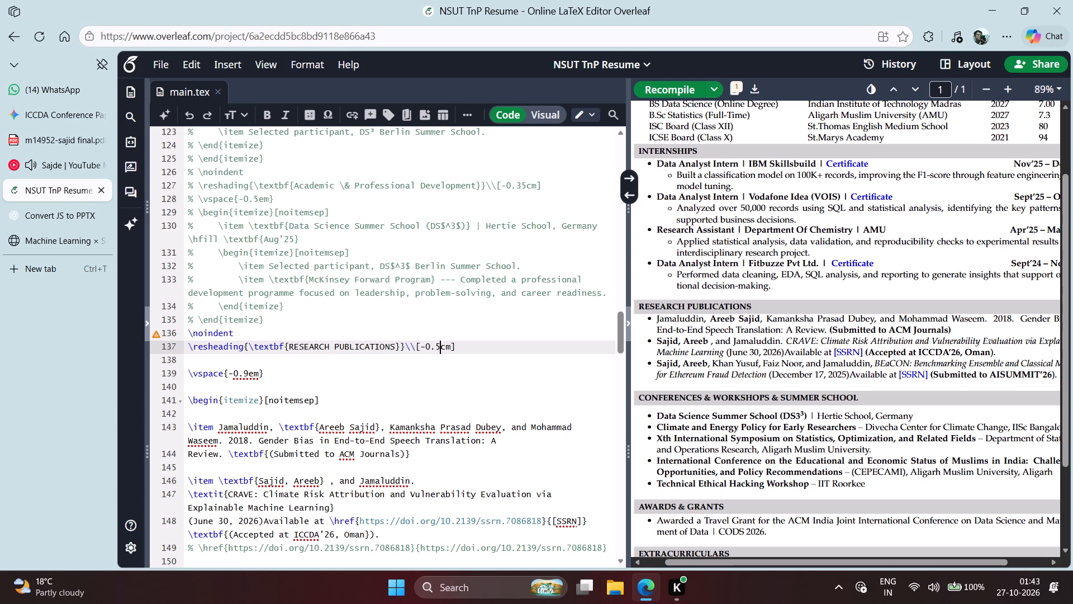
{"action": "key", "text": "BackSpace"}
{"action": "type", "text": "45"}
{"action": "key", "text": "ctrl+Return"}
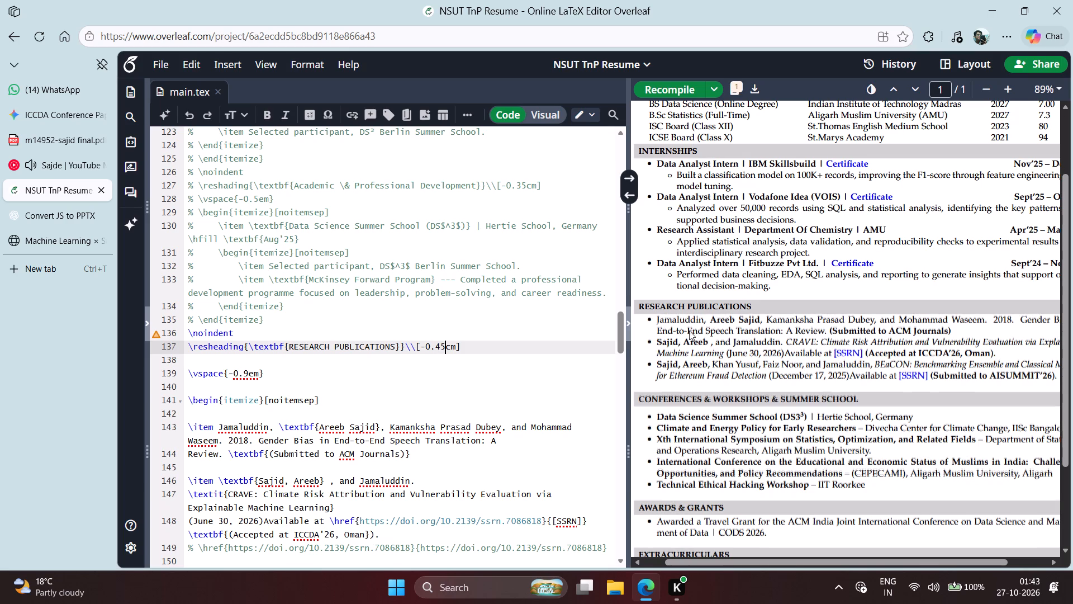
Set the vspace below the Fitbuzze Pvt Ltd. internship entry to -0.9em and recompile the resume.
{"action": "double_click", "coordinate": [759, 284]}
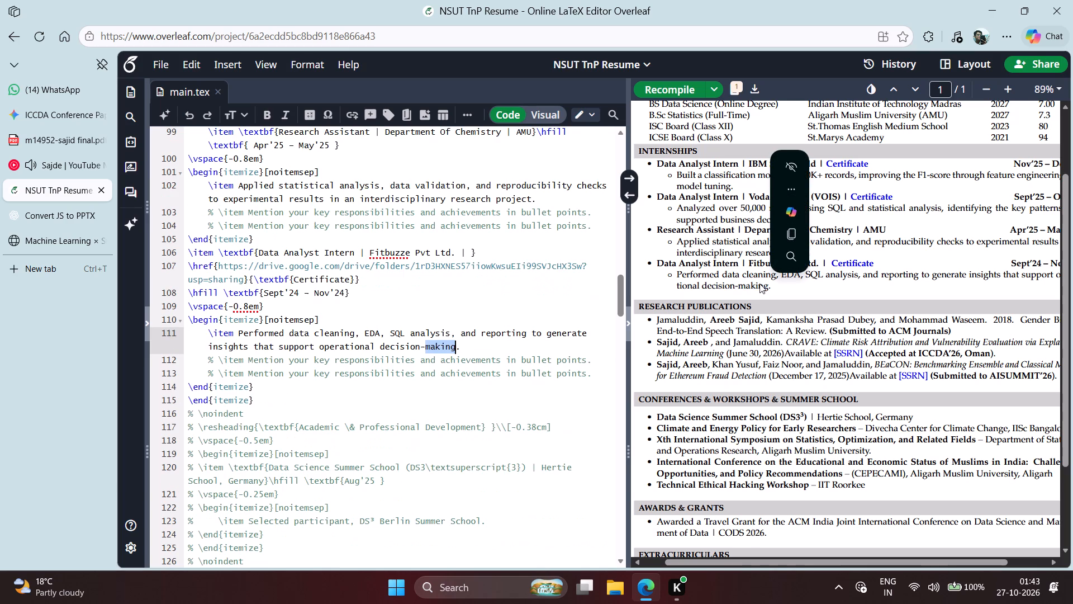
{"action": "scroll", "coordinate": [448, 354], "scroll_direction": "down", "scroll_amount": 2}
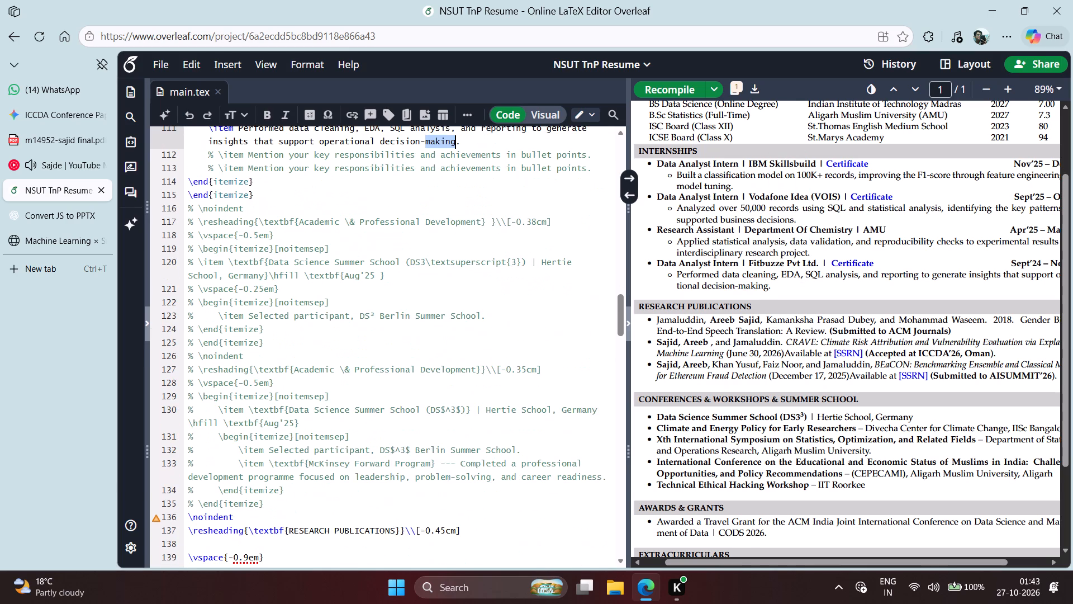
{"action": "scroll", "coordinate": [448, 354], "scroll_direction": "down", "scroll_amount": 2}
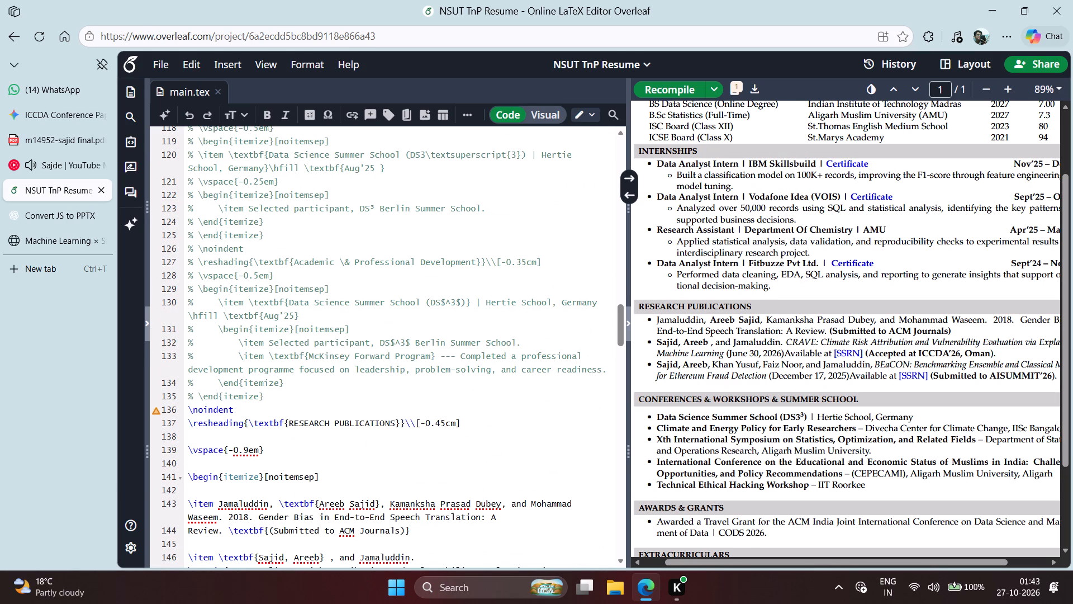
{"action": "scroll", "coordinate": [443, 316], "scroll_direction": "up", "scroll_amount": 3}
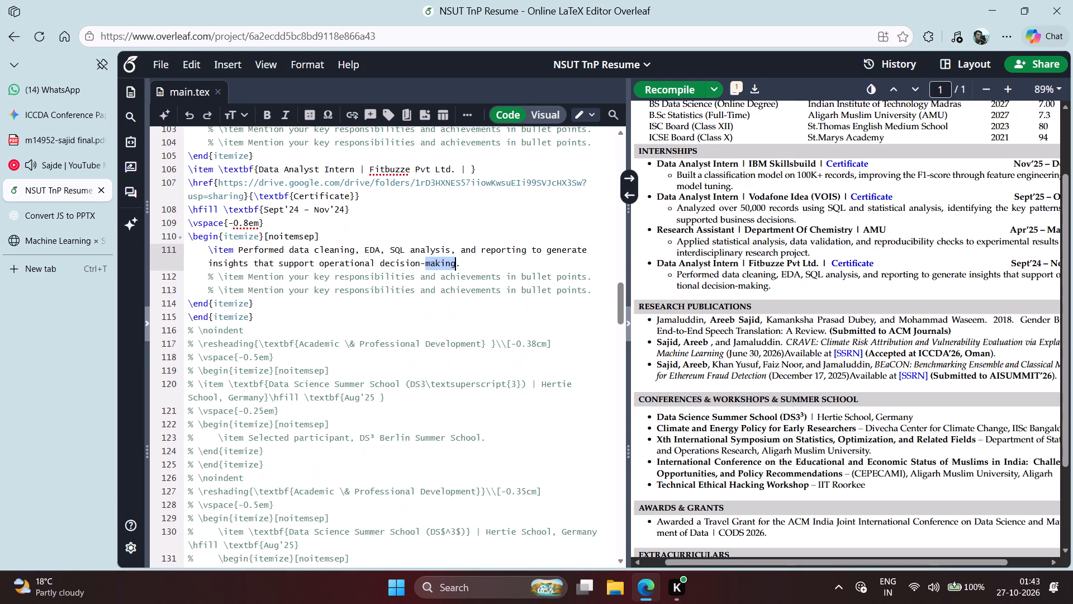
{"action": "left_click", "coordinate": [248, 219]}
{"action": "key", "text": "BackSpace"}
{"action": "key", "text": "9"}
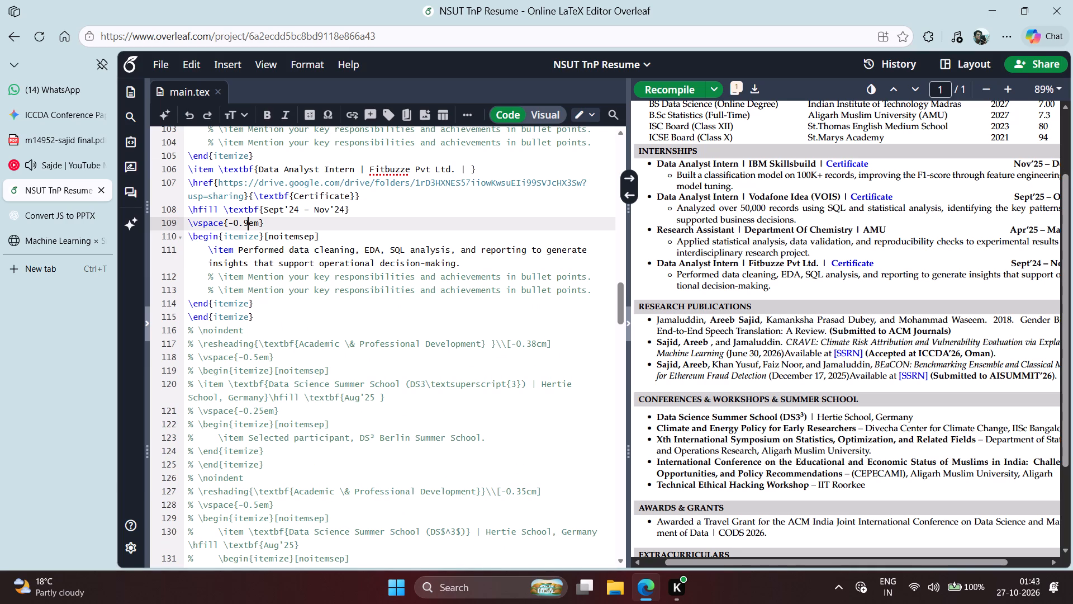
{"action": "key", "text": "ctrl+Return"}
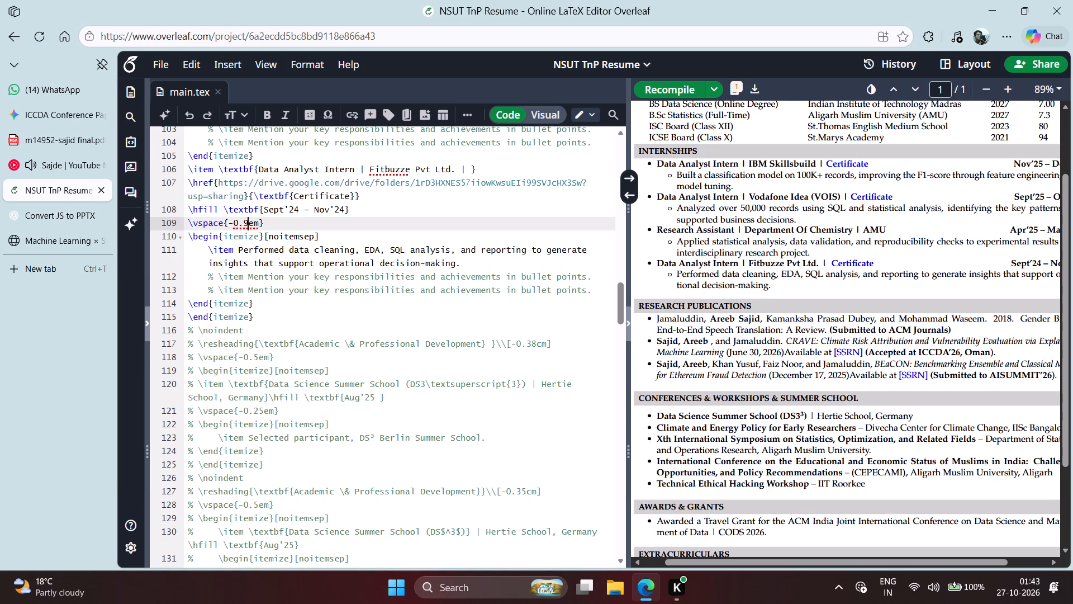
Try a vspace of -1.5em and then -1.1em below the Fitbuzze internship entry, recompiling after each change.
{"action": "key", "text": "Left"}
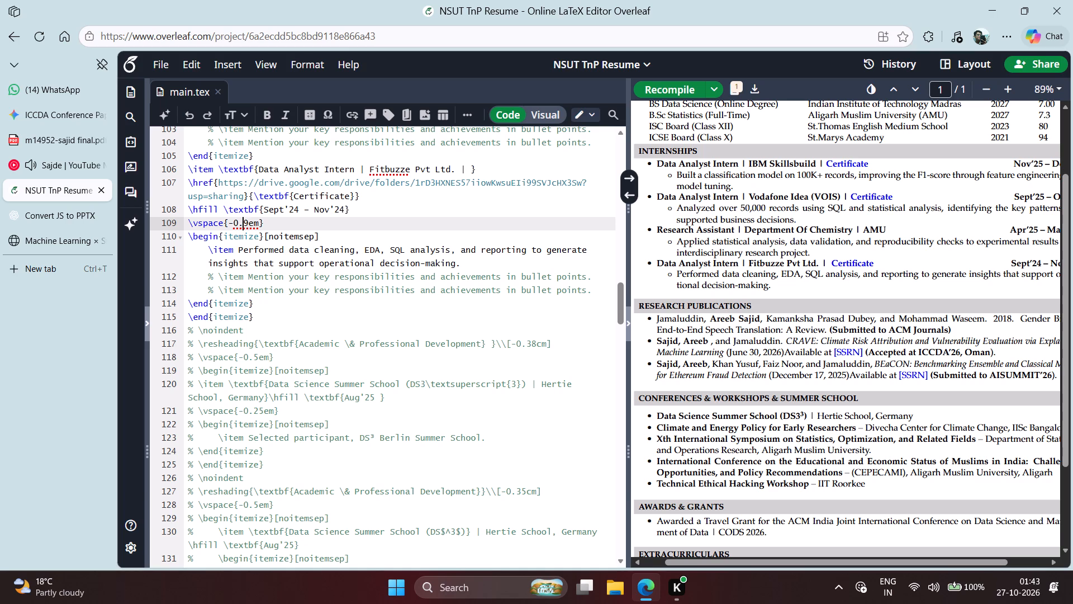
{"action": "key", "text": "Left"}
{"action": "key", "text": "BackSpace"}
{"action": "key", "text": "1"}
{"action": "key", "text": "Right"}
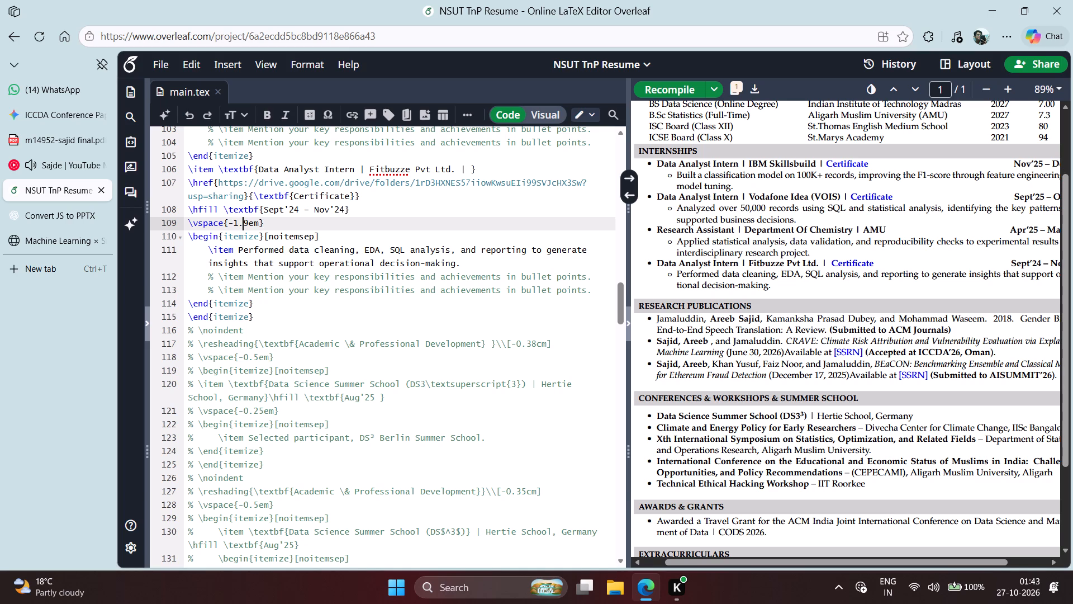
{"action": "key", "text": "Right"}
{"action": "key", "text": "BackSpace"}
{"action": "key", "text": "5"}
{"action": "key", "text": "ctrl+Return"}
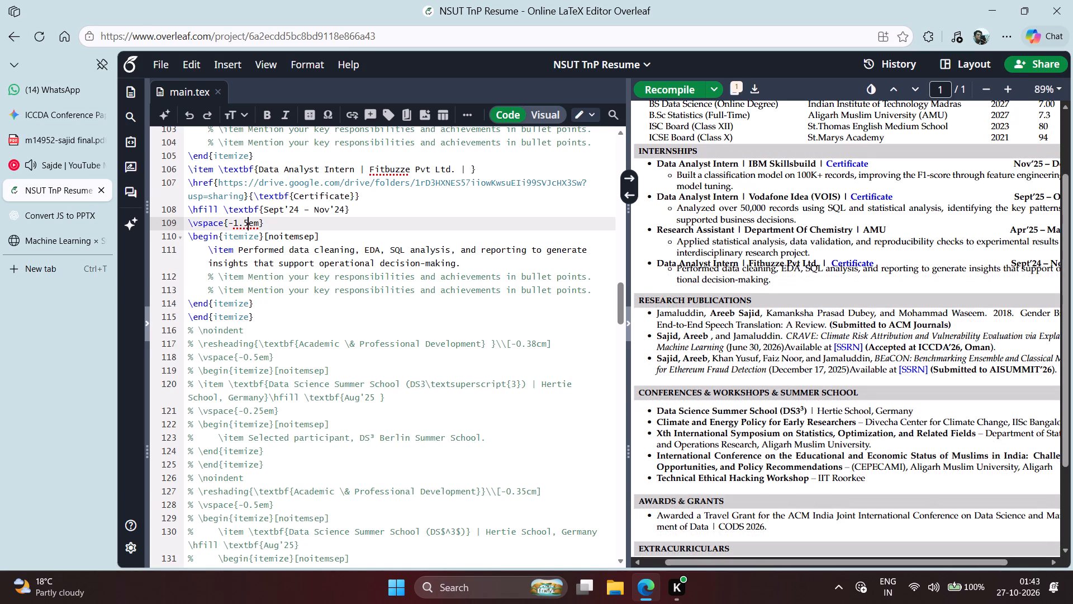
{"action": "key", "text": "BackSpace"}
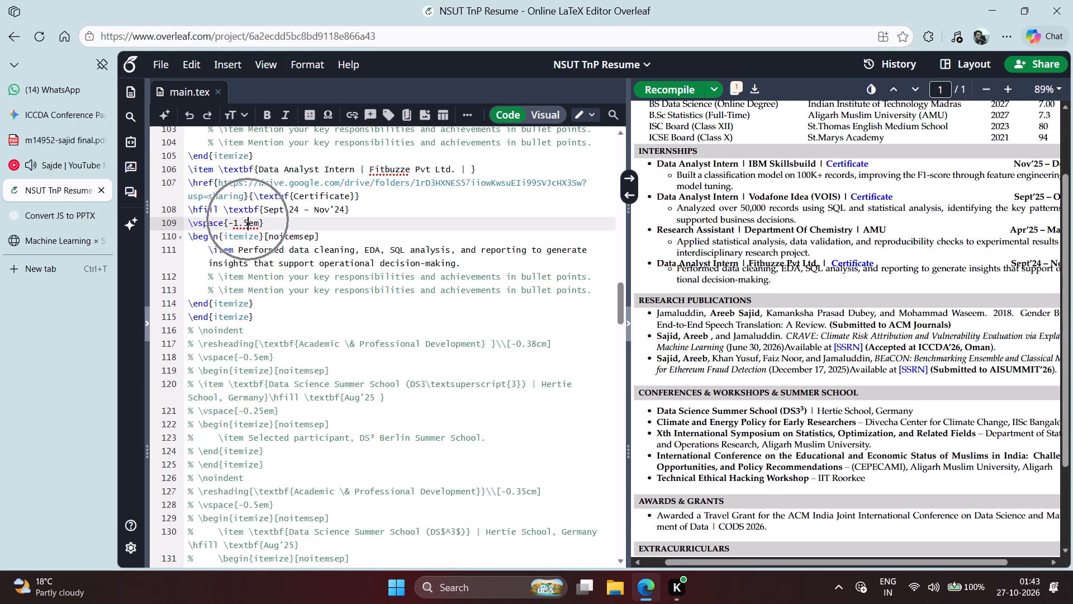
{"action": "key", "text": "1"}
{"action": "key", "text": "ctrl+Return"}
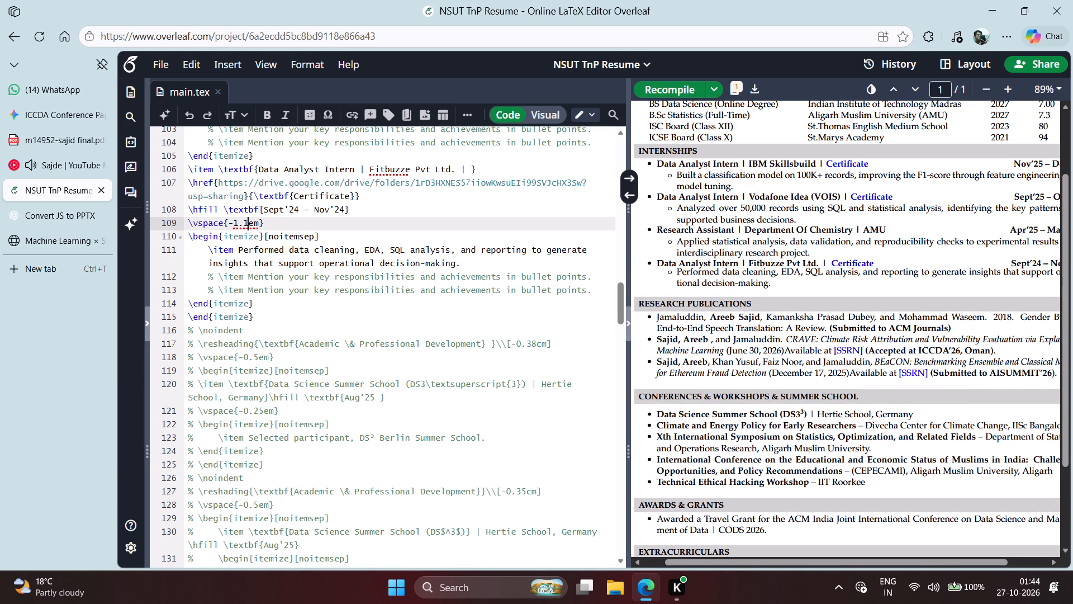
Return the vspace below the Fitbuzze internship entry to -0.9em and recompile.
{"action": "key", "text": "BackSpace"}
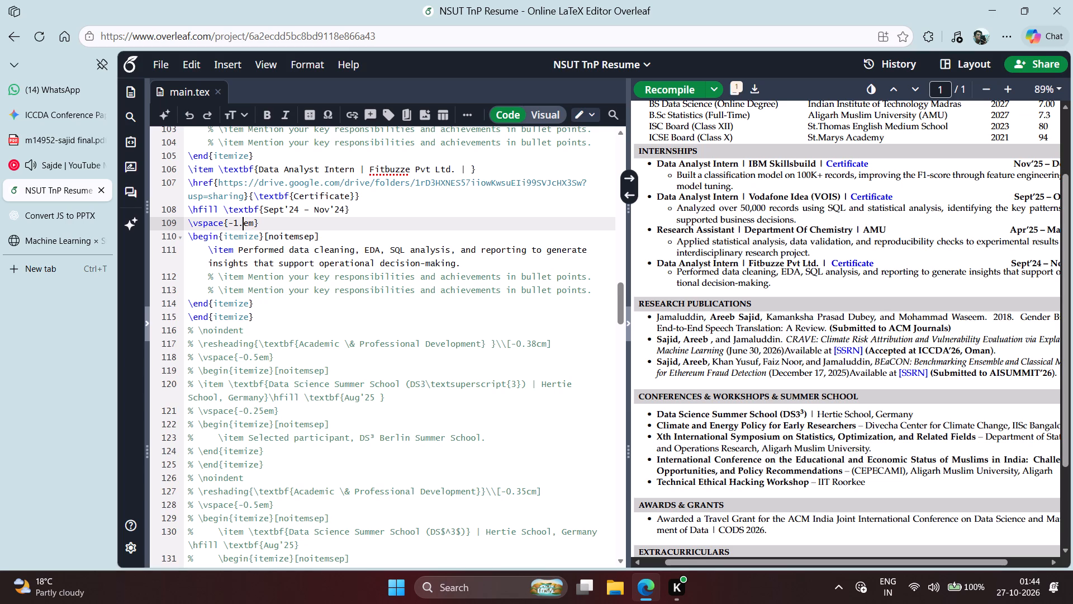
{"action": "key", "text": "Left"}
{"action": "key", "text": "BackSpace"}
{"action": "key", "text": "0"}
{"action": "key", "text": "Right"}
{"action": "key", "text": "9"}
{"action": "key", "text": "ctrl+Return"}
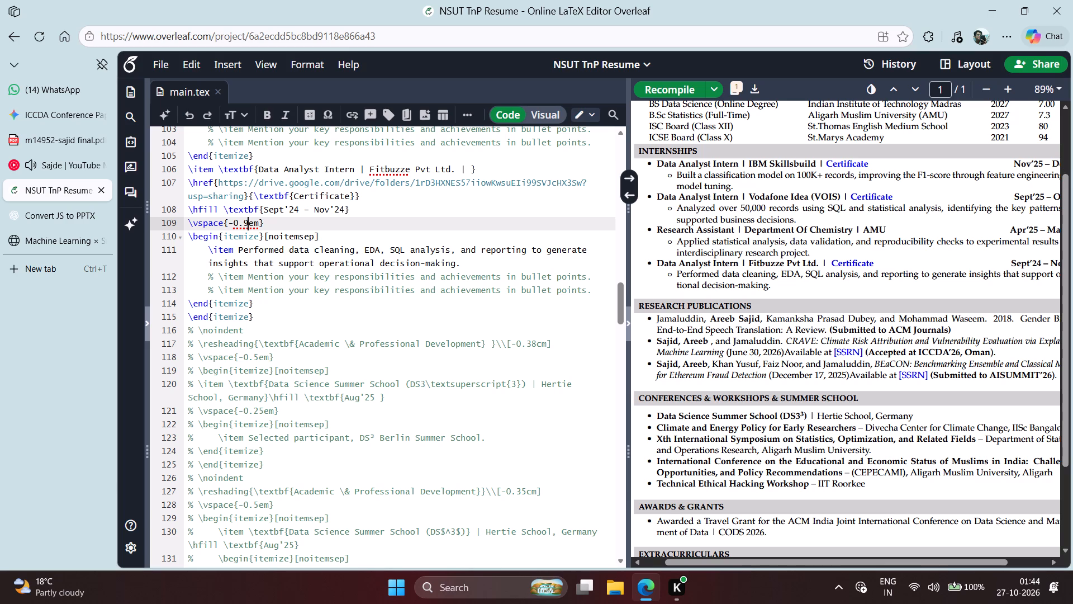
Set the vspace below the Vodafone Idea (VOIS) internship entry to -0.9em and recompile.
{"action": "scroll", "coordinate": [346, 276], "scroll_direction": "up", "scroll_amount": 2}
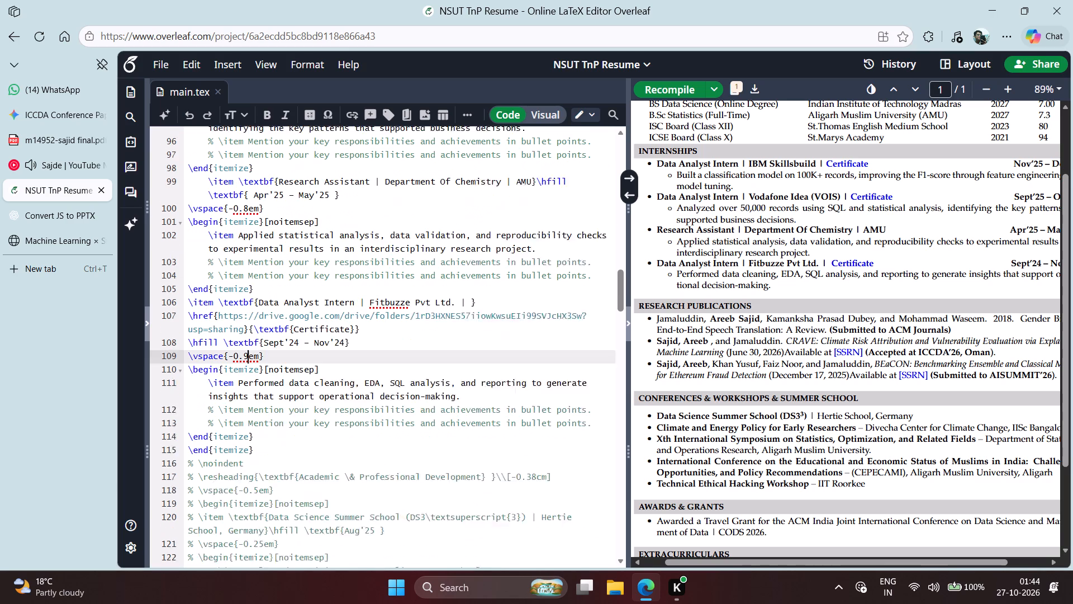
{"action": "scroll", "coordinate": [346, 276], "scroll_direction": "up", "scroll_amount": 1}
{"action": "scroll", "coordinate": [321, 226], "scroll_direction": "up", "scroll_amount": 2}
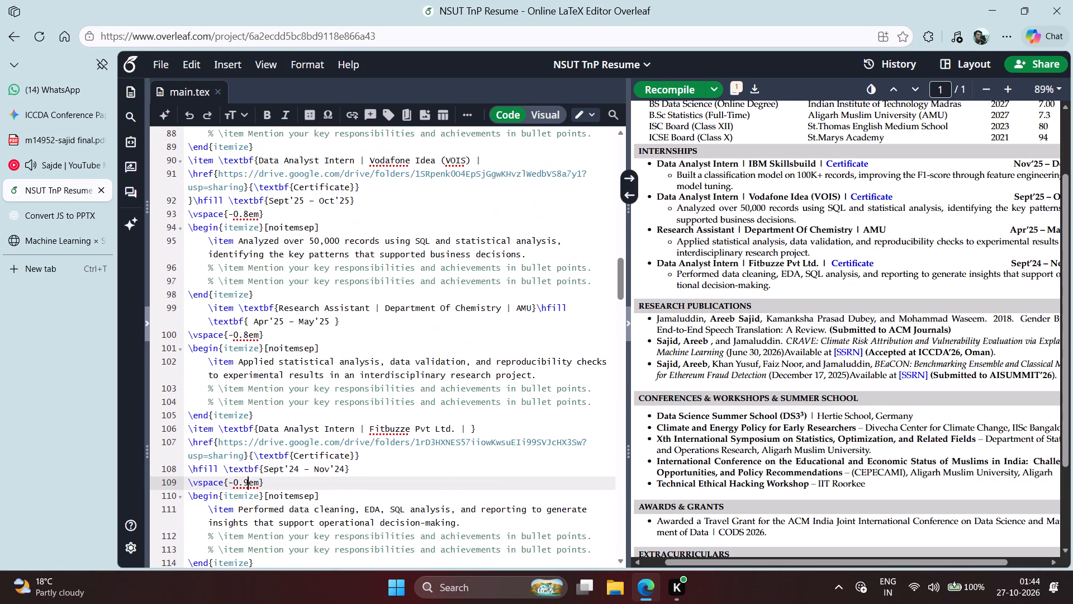
{"action": "left_click", "coordinate": [246, 214]}
{"action": "key", "text": "BackSpace"}
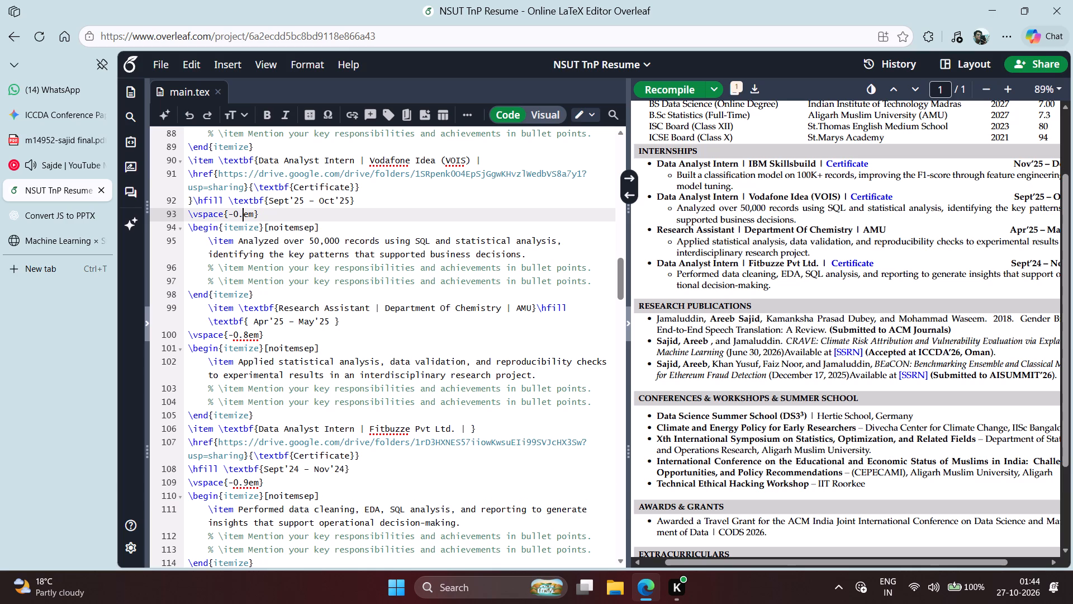
{"action": "key", "text": "9"}
{"action": "key", "text": "ctrl+Return"}
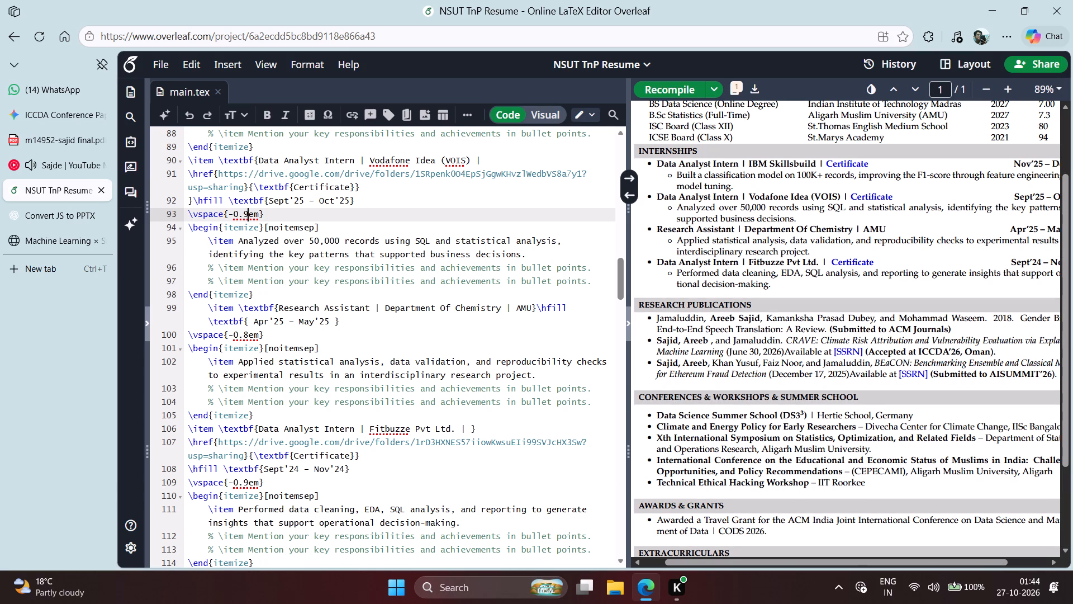
Set the vspace below the Research Assistant, Department Of Chemistry entry to -0.9em and recompile.
{"action": "left_click", "coordinate": [248, 337]}
{"action": "key", "text": "BackSpace"}
{"action": "key", "text": "9"}
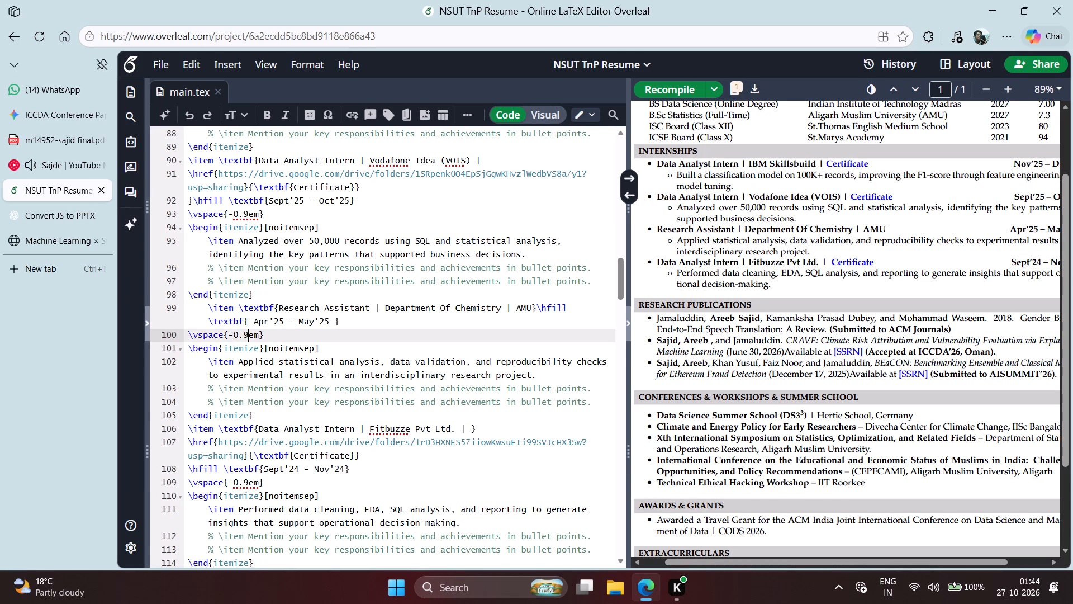
{"action": "key", "text": "ctrl+Return"}
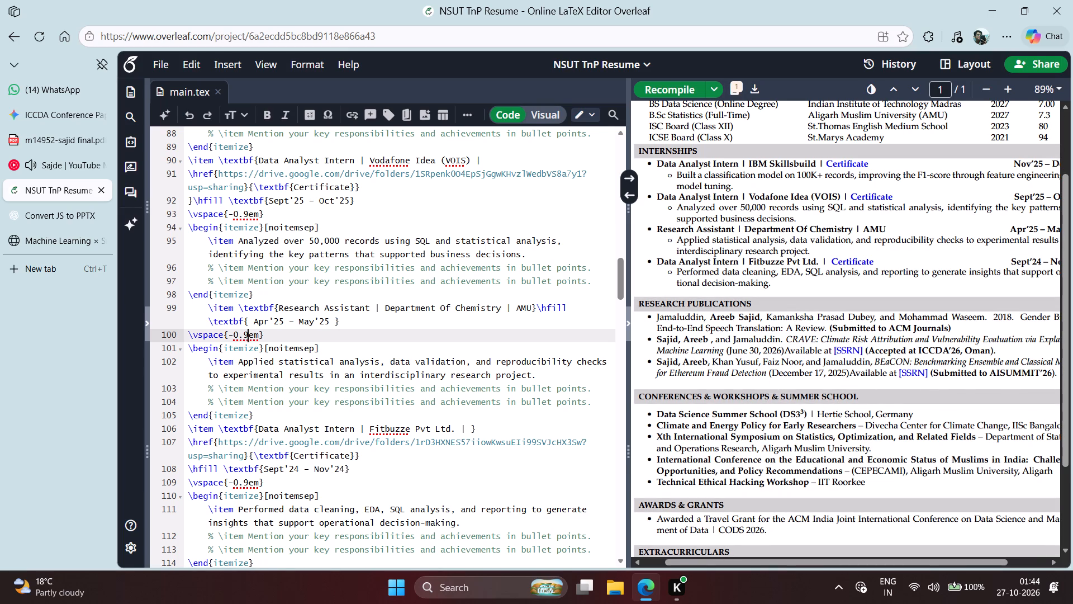
Set the CONFERENCES & WORKSHOPS & SUMMER SCHOOL heading's line-break spacing to -0.45cm and recompile.
{"action": "scroll", "coordinate": [241, 257], "scroll_direction": "up", "scroll_amount": 5}
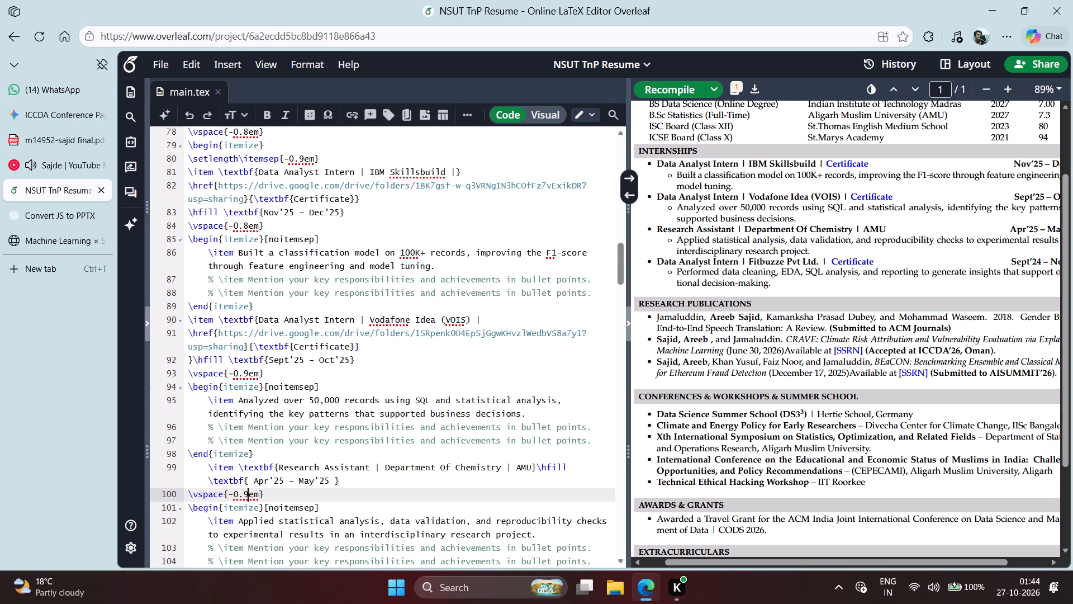
{"action": "scroll", "coordinate": [252, 230], "scroll_direction": "up", "scroll_amount": 1}
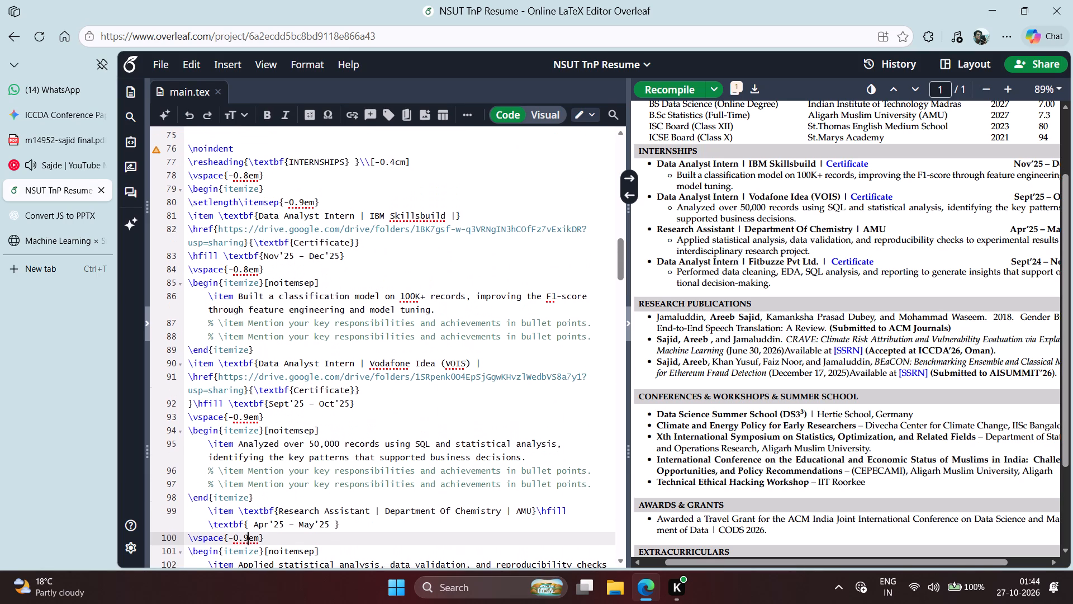
{"action": "scroll", "coordinate": [252, 230], "scroll_direction": "up", "scroll_amount": 1}
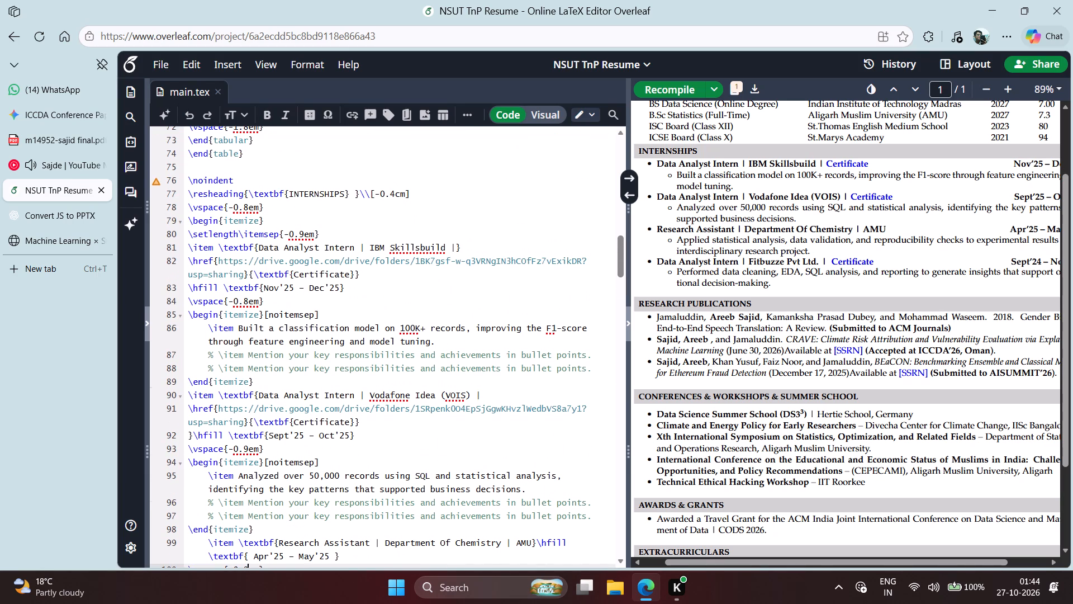
{"action": "scroll", "coordinate": [325, 211], "scroll_direction": "down", "scroll_amount": 6}
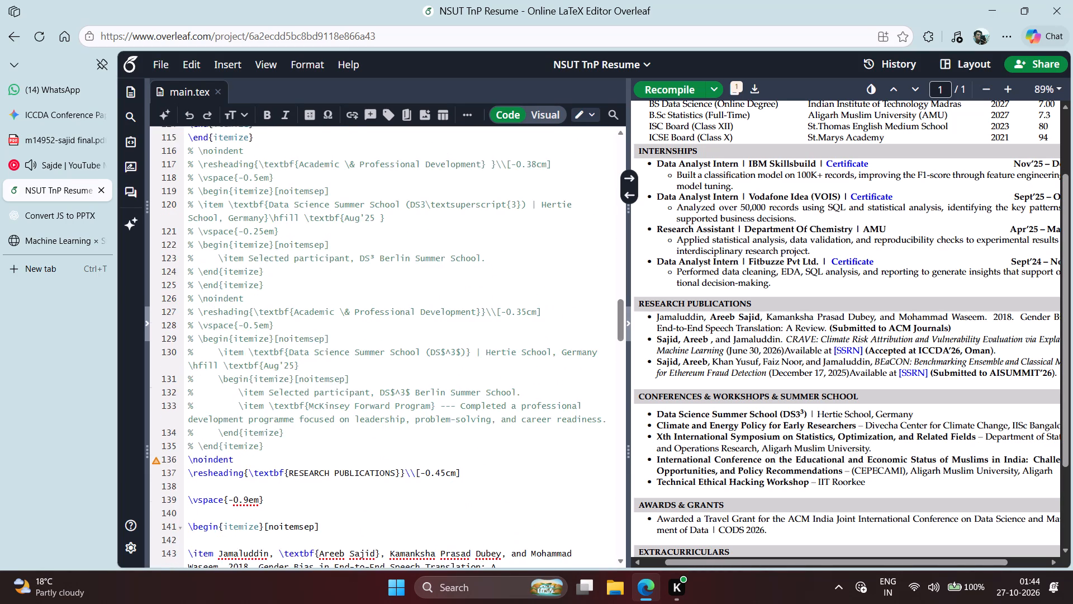
{"action": "scroll", "coordinate": [325, 211], "scroll_direction": "down", "scroll_amount": 2}
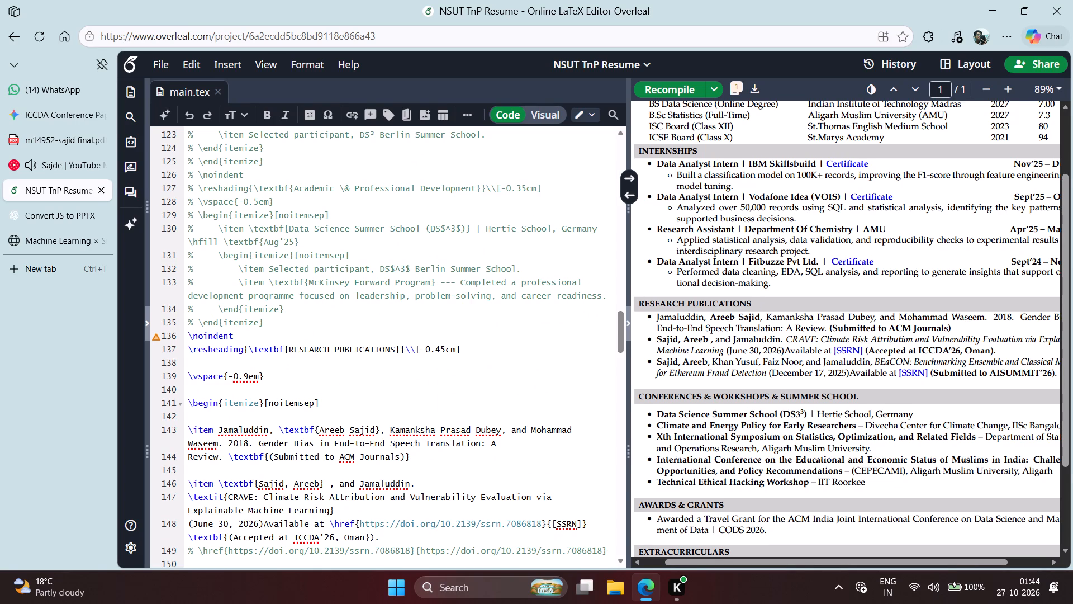
{"action": "scroll", "coordinate": [715, 166], "scroll_direction": "down", "scroll_amount": 1}
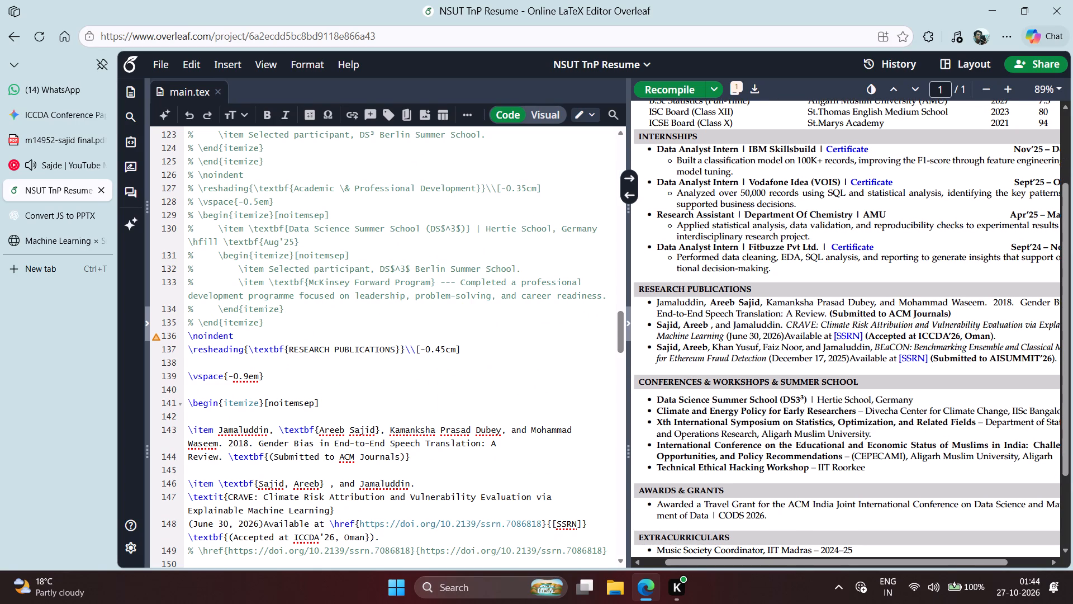
{"action": "double_click", "coordinate": [689, 377]}
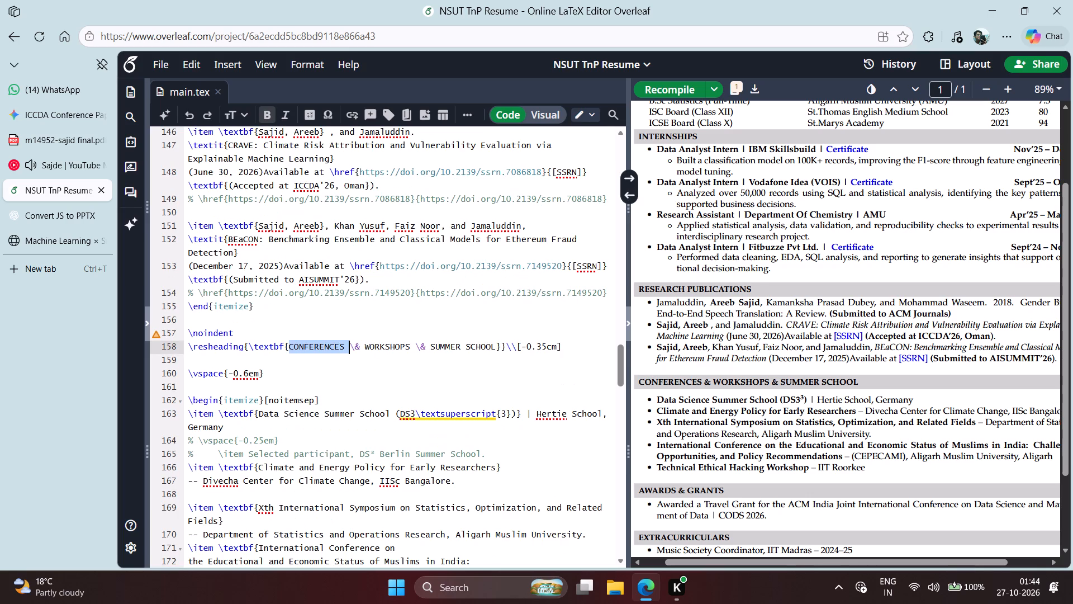
{"action": "left_click", "coordinate": [546, 348]}
{"action": "key", "text": "BackSpace"}
{"action": "key", "text": "BackSpace"}
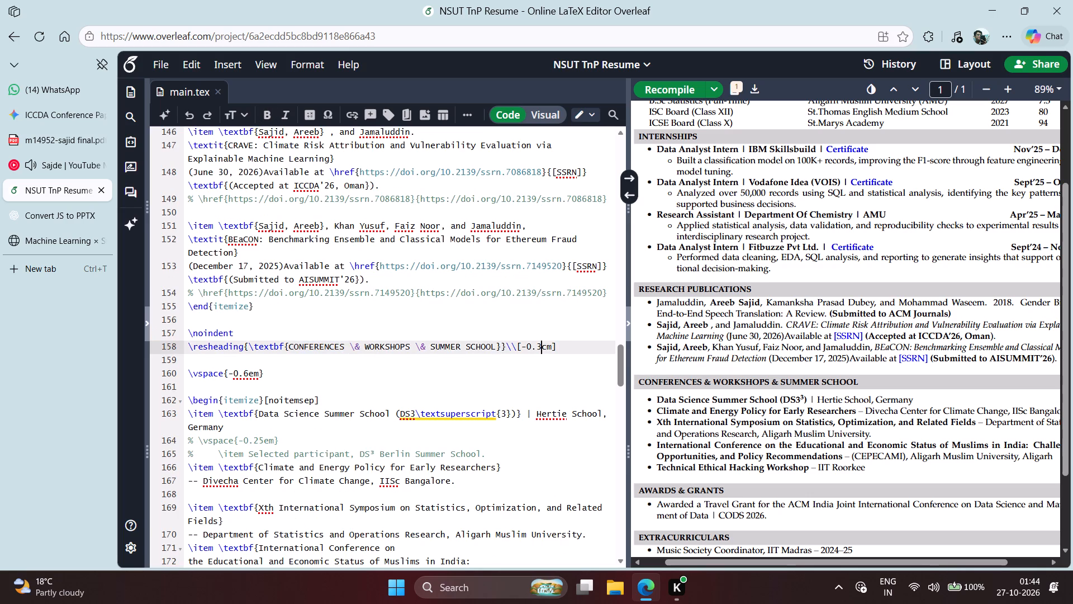
{"action": "key", "text": "4"}
{"action": "key", "text": "5"}
{"action": "key", "text": "ctrl+Return"}
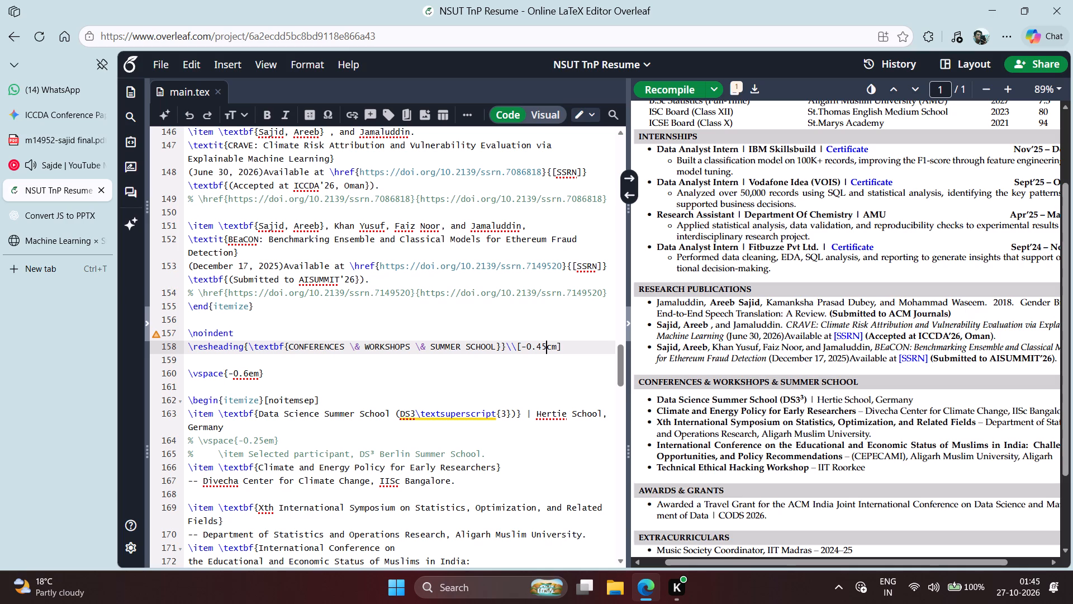
Set the CONFERENCES & WORKSHOPS & SUMMER SCHOOL heading's line-break spacing to -0.5cm and recompile.
{"action": "key", "text": "BackSpace"}
{"action": "key", "text": "BackSpace"}
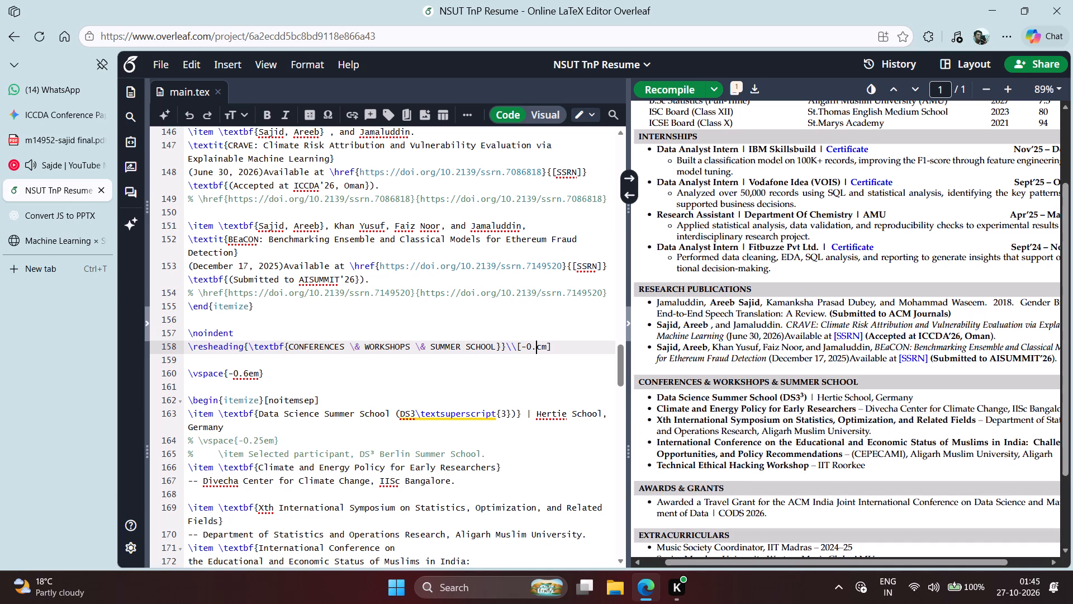
{"action": "key", "text": "5"}
{"action": "key", "text": "ctrl+Return"}
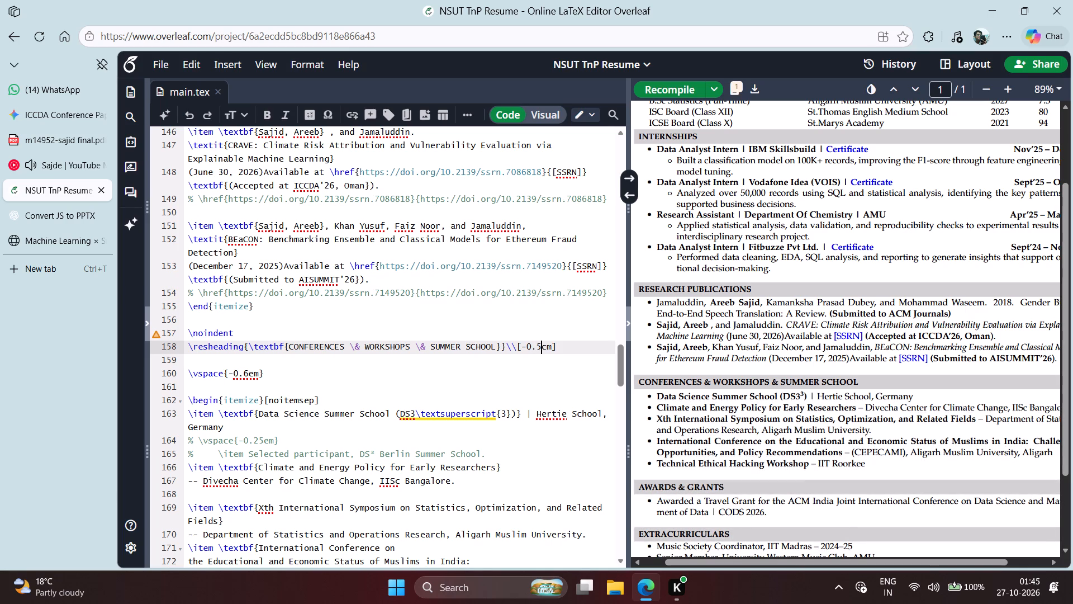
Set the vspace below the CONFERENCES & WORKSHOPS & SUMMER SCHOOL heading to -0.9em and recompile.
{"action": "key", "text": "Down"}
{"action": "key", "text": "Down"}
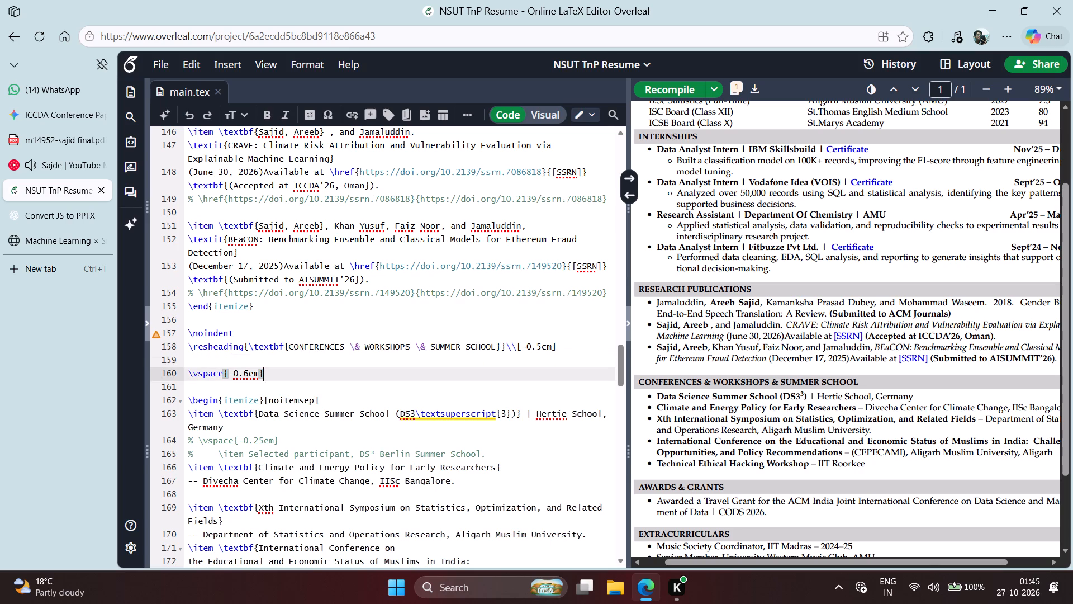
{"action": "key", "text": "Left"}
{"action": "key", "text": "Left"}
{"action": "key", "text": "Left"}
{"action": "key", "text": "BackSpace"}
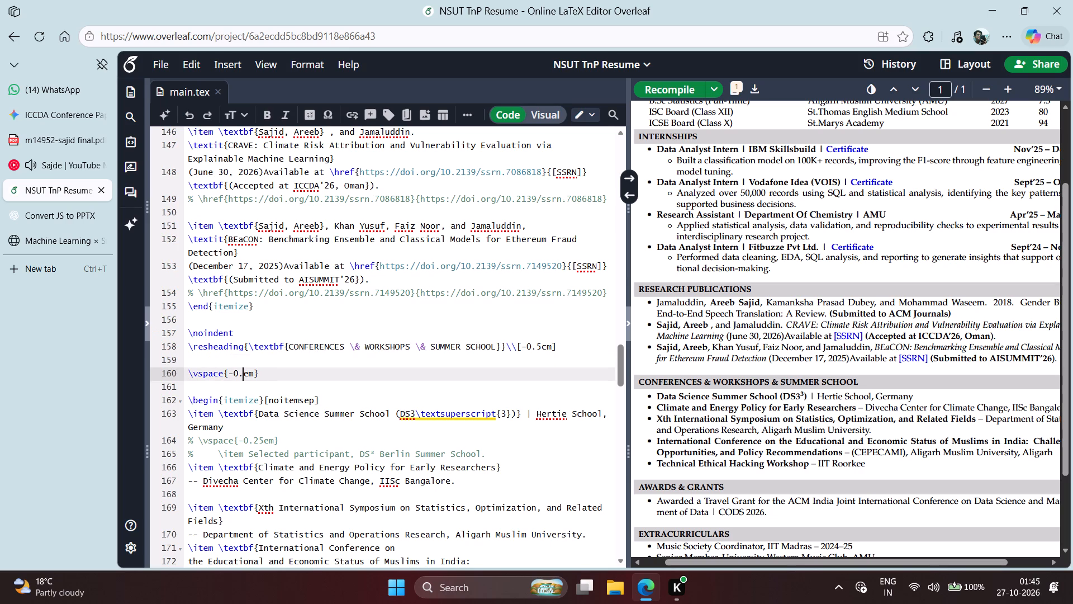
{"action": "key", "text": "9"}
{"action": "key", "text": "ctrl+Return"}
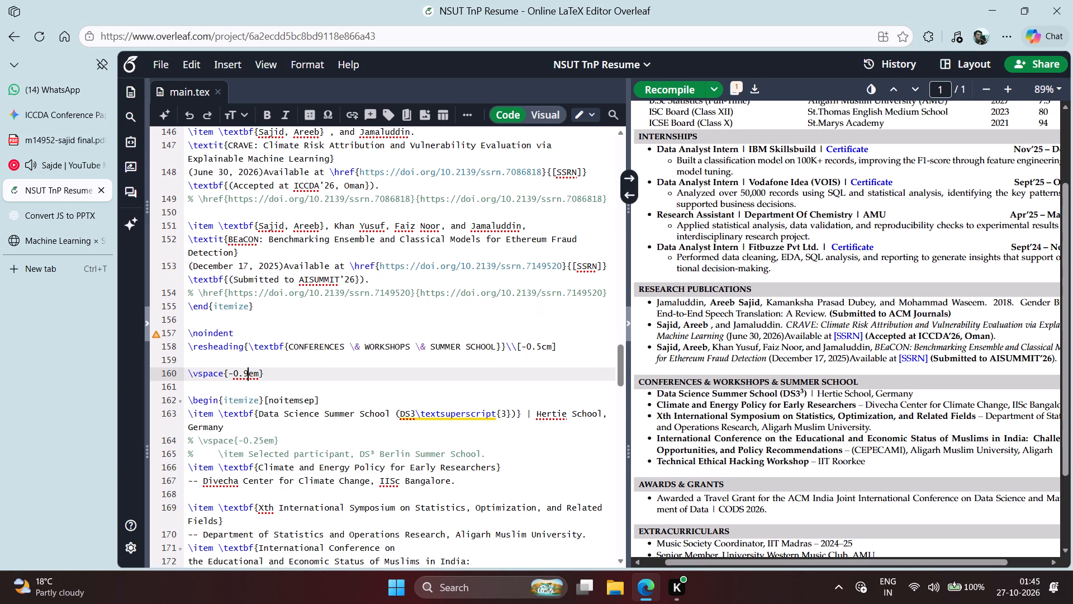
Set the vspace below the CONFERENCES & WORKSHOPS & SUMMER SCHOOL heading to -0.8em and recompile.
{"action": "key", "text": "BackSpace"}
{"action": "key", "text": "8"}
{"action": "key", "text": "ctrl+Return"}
Set the vspace below the CONFERENCES & WORKSHOPS & SUMMER SCHOOL heading to -0.7em and recompile.
{"action": "key", "text": "BackSpace"}
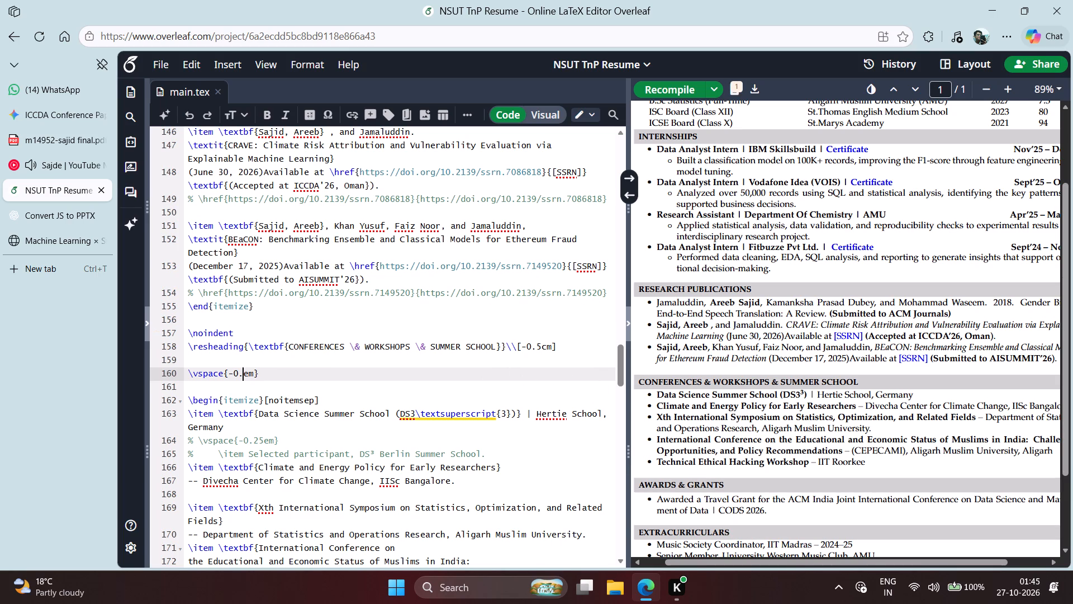
{"action": "key", "text": "7"}
{"action": "key", "text": "ctrl+Return"}
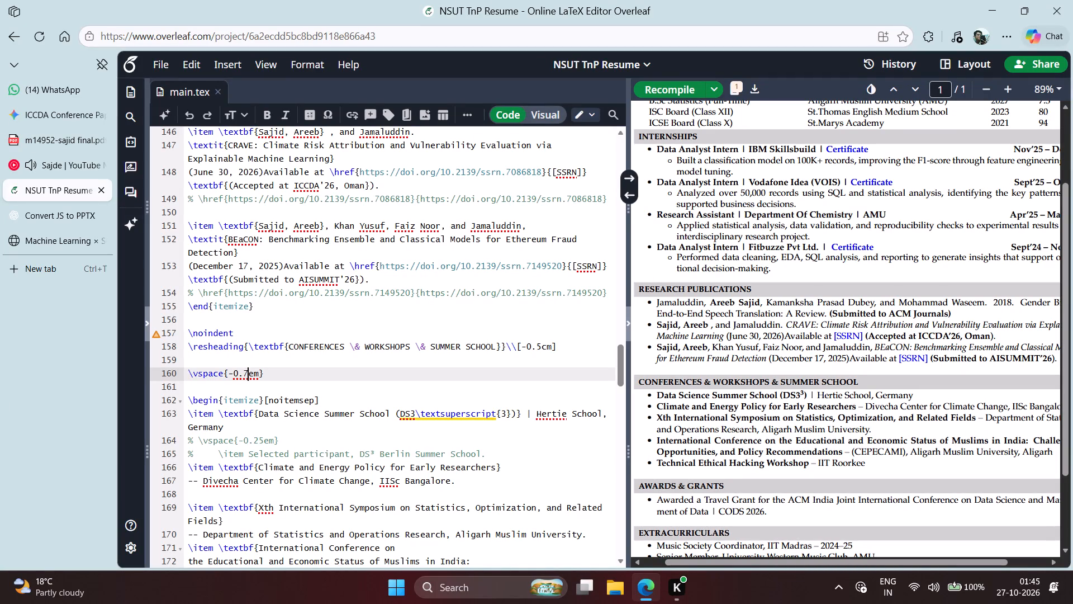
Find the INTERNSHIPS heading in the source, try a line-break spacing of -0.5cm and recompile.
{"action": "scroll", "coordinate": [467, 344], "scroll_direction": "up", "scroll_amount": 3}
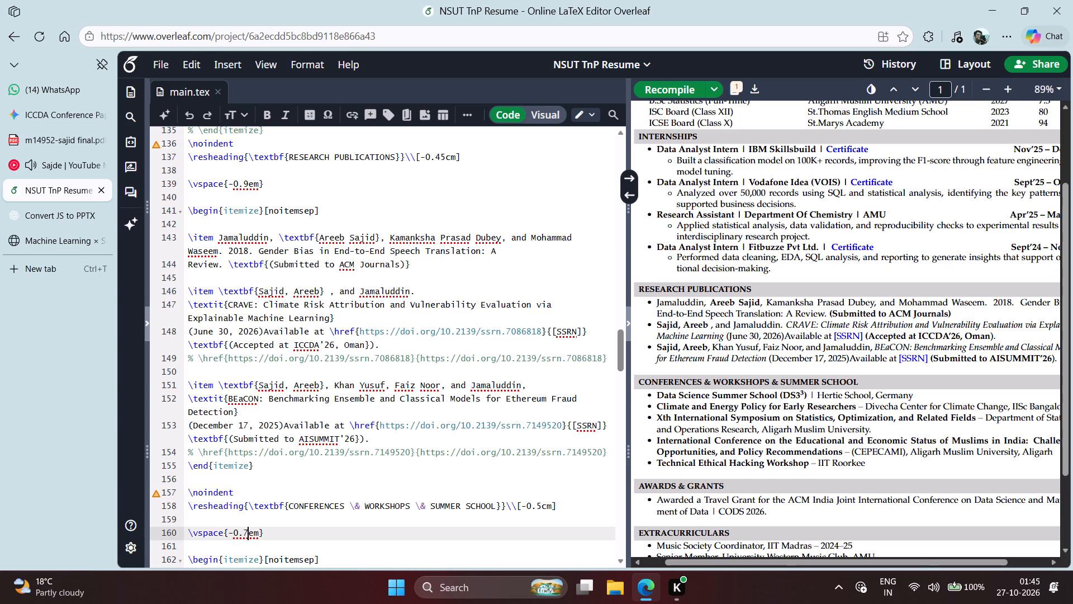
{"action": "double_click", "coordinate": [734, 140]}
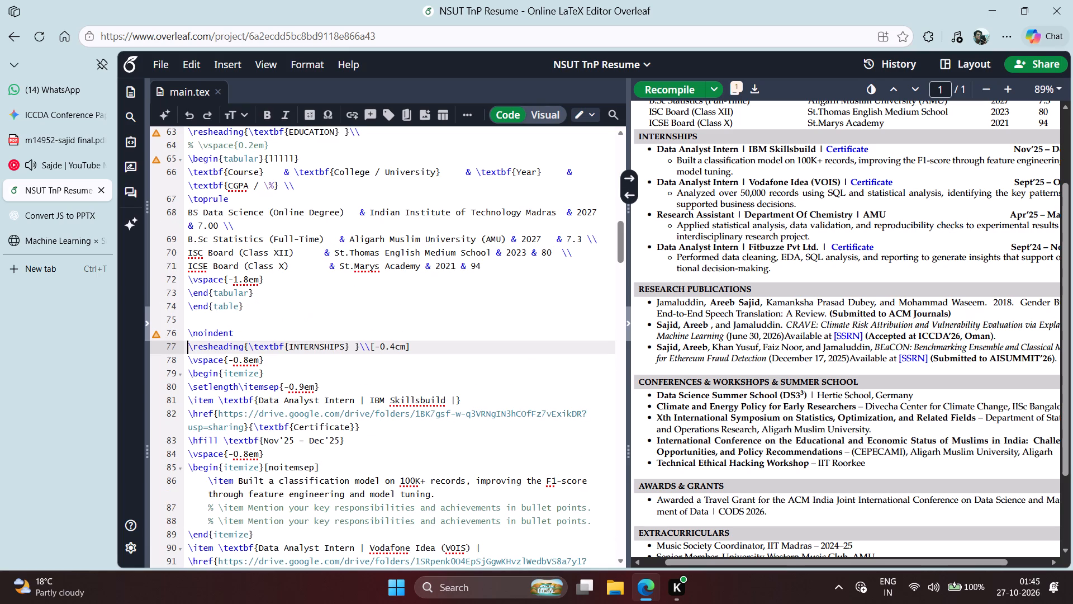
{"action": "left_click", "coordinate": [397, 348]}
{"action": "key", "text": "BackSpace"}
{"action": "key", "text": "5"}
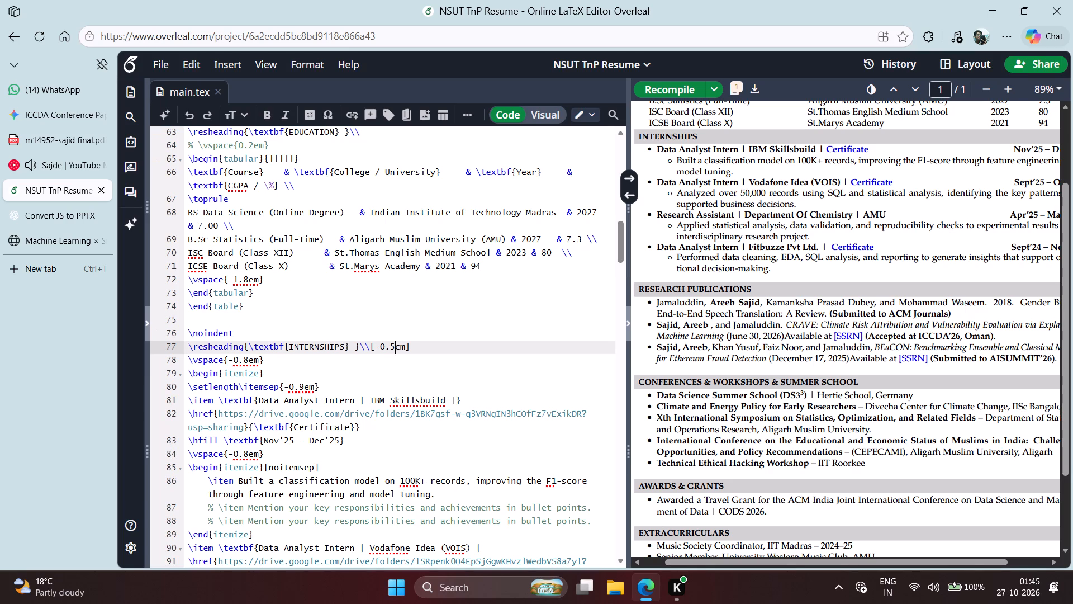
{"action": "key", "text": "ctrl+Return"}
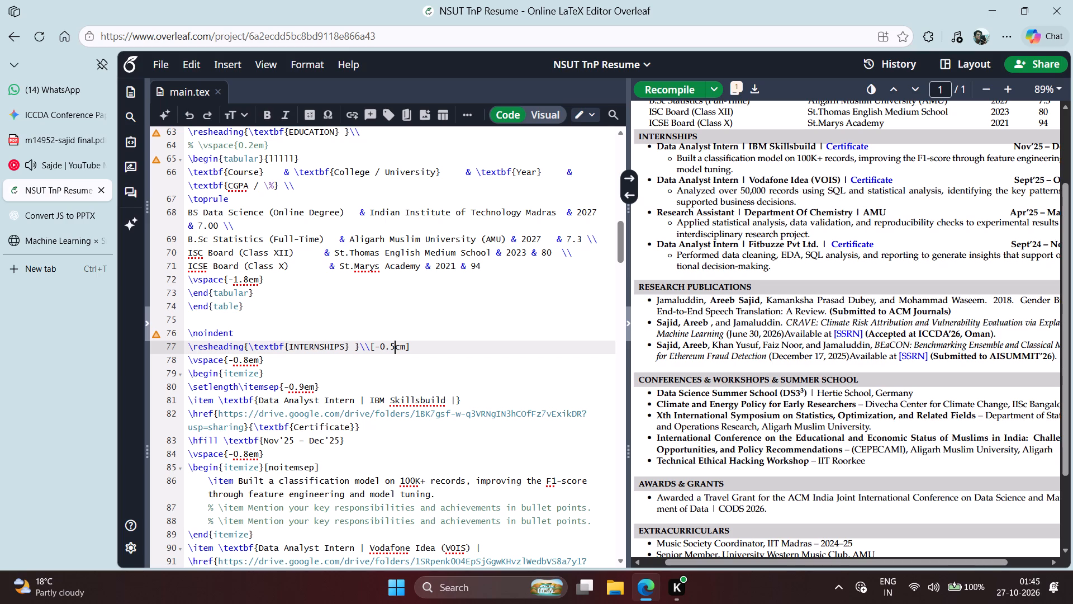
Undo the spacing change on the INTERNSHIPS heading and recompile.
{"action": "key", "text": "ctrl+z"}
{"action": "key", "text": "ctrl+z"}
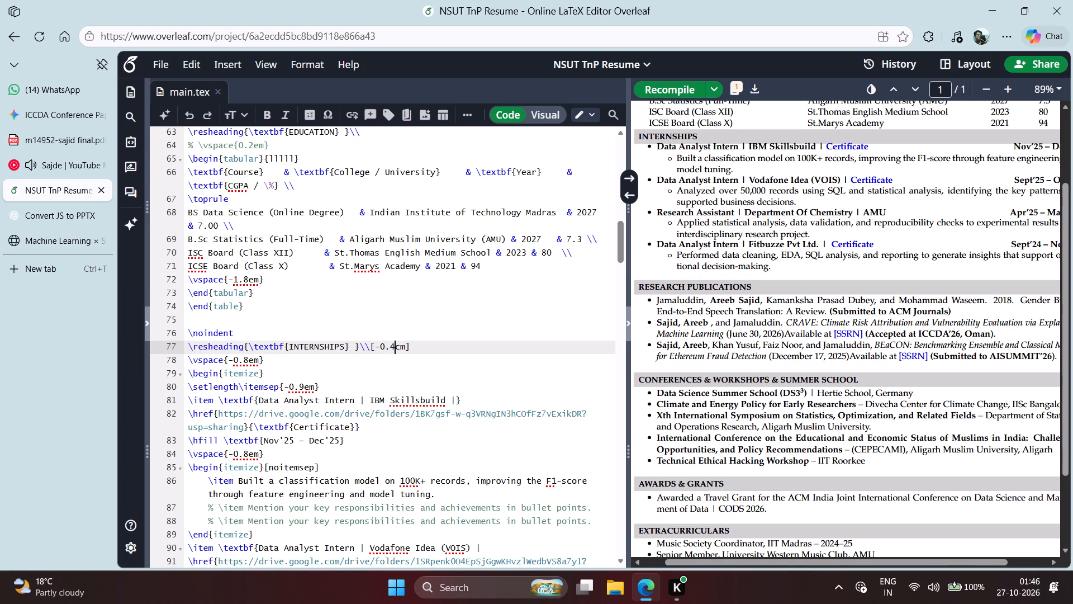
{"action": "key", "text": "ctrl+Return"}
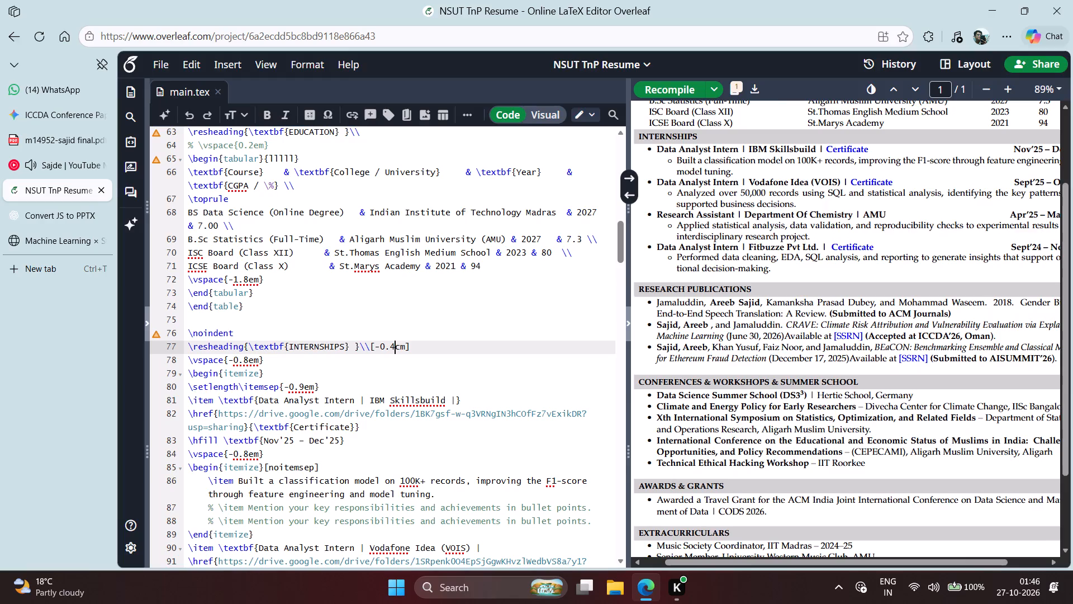
Locate the EDUCATION heading in the source and examine the spacing commands around it.
{"action": "scroll", "coordinate": [714, 322], "scroll_direction": "up", "scroll_amount": 2}
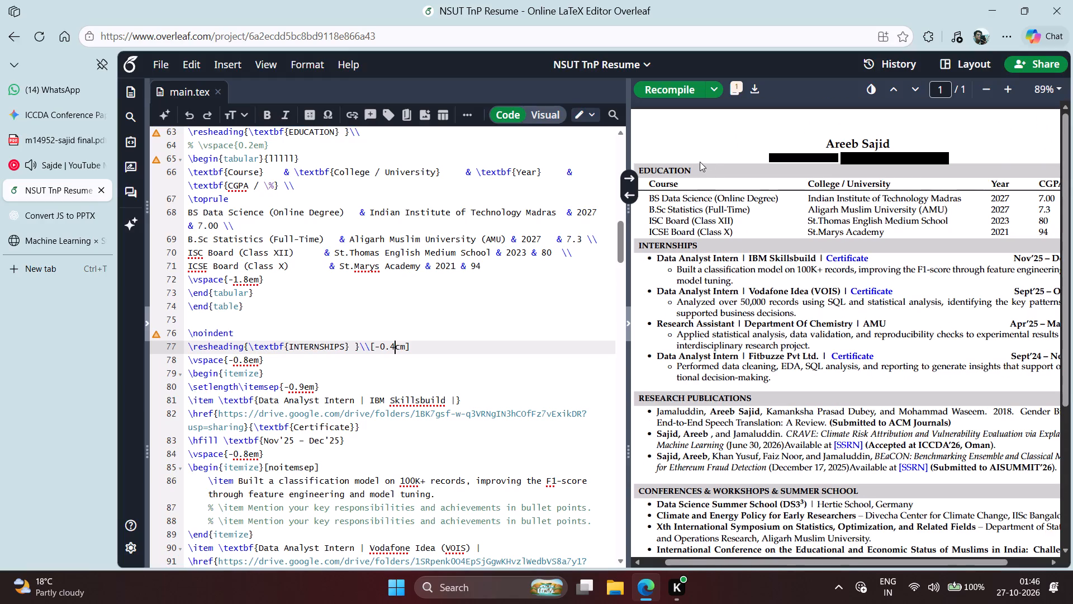
{"action": "double_click", "coordinate": [685, 174]}
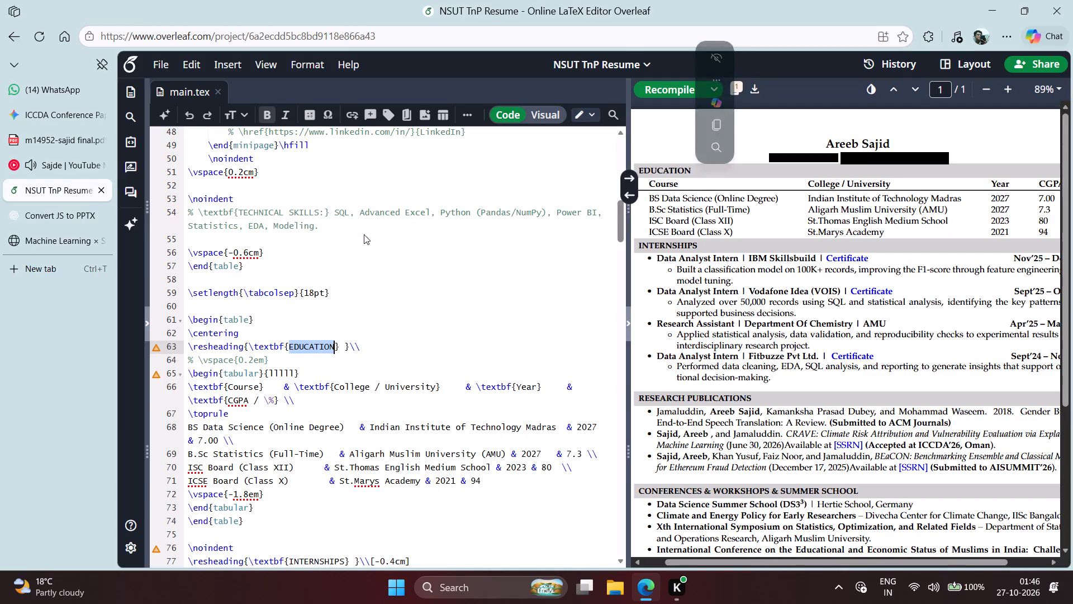
{"action": "scroll", "coordinate": [364, 234], "scroll_direction": "up", "scroll_amount": 1}
{"action": "scroll", "coordinate": [364, 234], "scroll_direction": "down", "scroll_amount": 1}
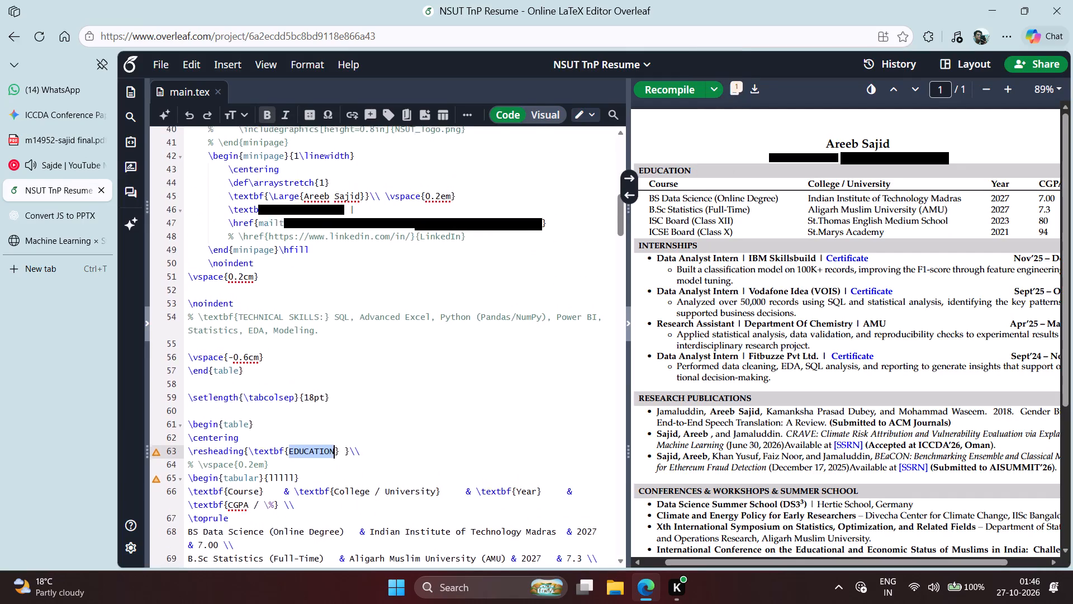
{"action": "scroll", "coordinate": [364, 234], "scroll_direction": "down", "scroll_amount": 1}
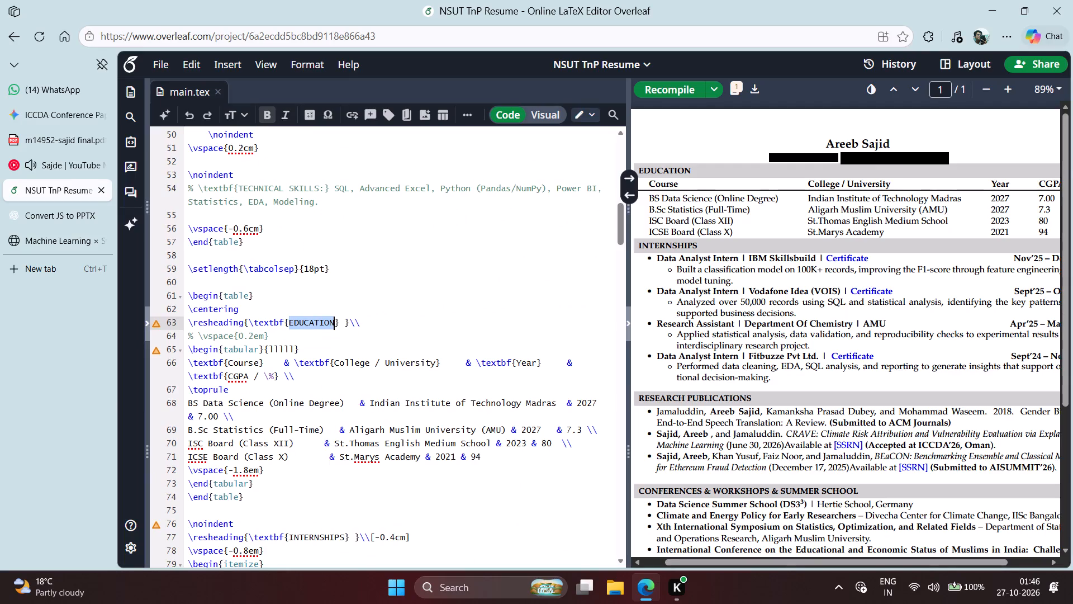
Insert a \vspace{-0.9em} line directly above the \noindent of the RESEARCH PUBLICATIONS heading and recompile.
{"action": "scroll", "coordinate": [258, 470], "scroll_direction": "down", "scroll_amount": 8}
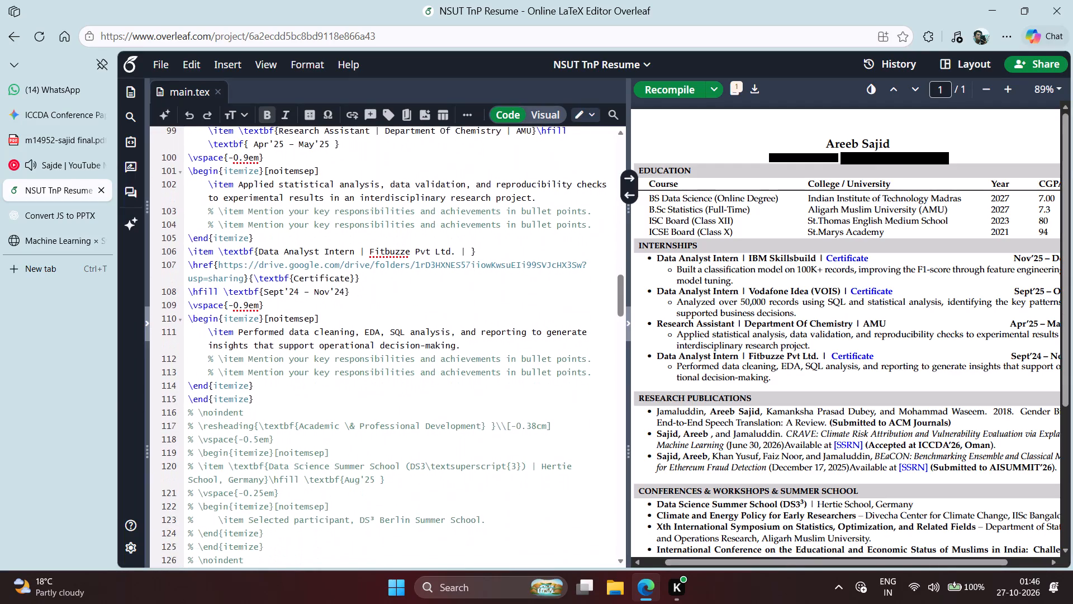
{"action": "scroll", "coordinate": [258, 470], "scroll_direction": "down", "scroll_amount": 6}
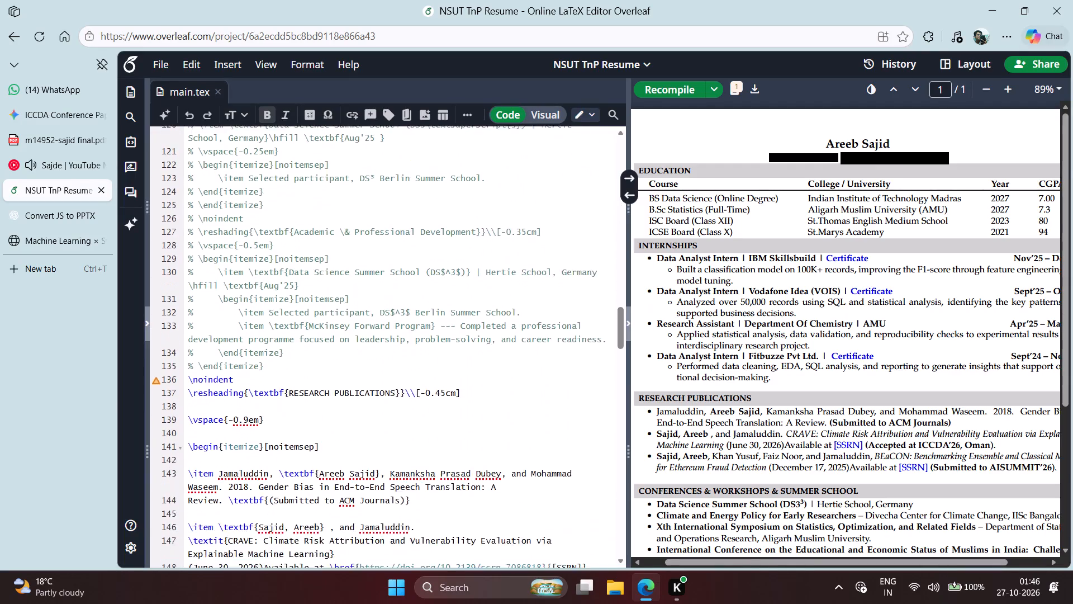
{"action": "scroll", "coordinate": [258, 470], "scroll_direction": "down", "scroll_amount": 1}
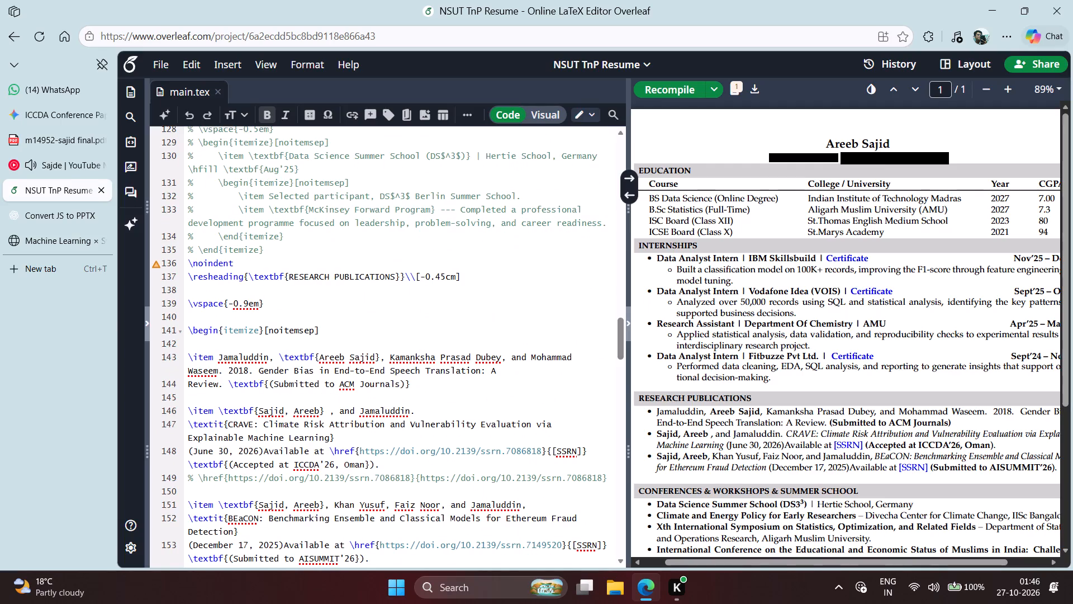
{"action": "left_click", "coordinate": [387, 252]}
{"action": "key", "text": "Return"}
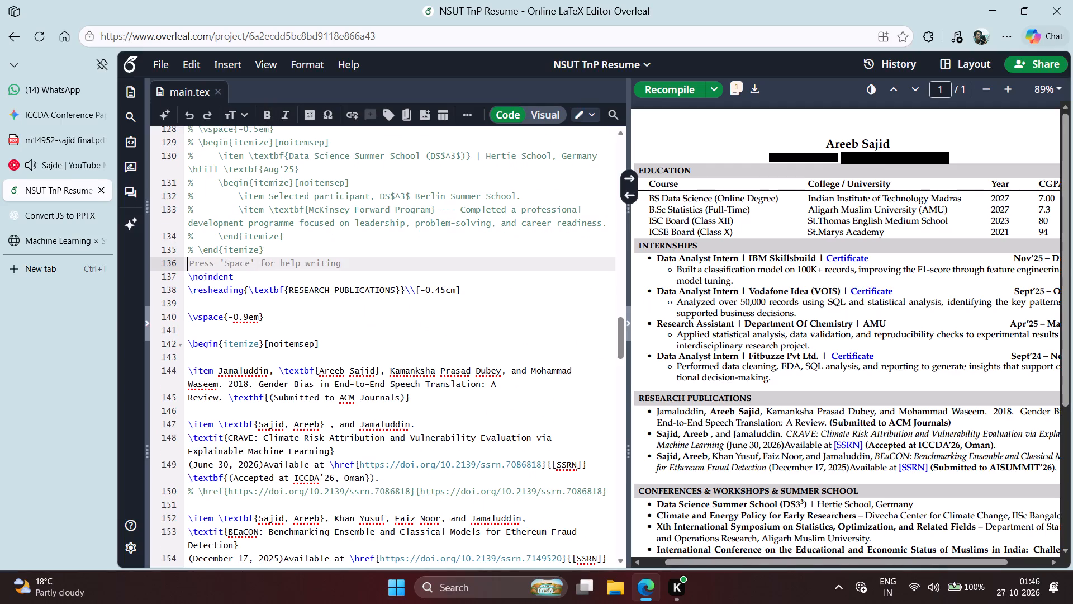
{"action": "key", "text": "backslash"}
{"action": "key", "text": "v"}
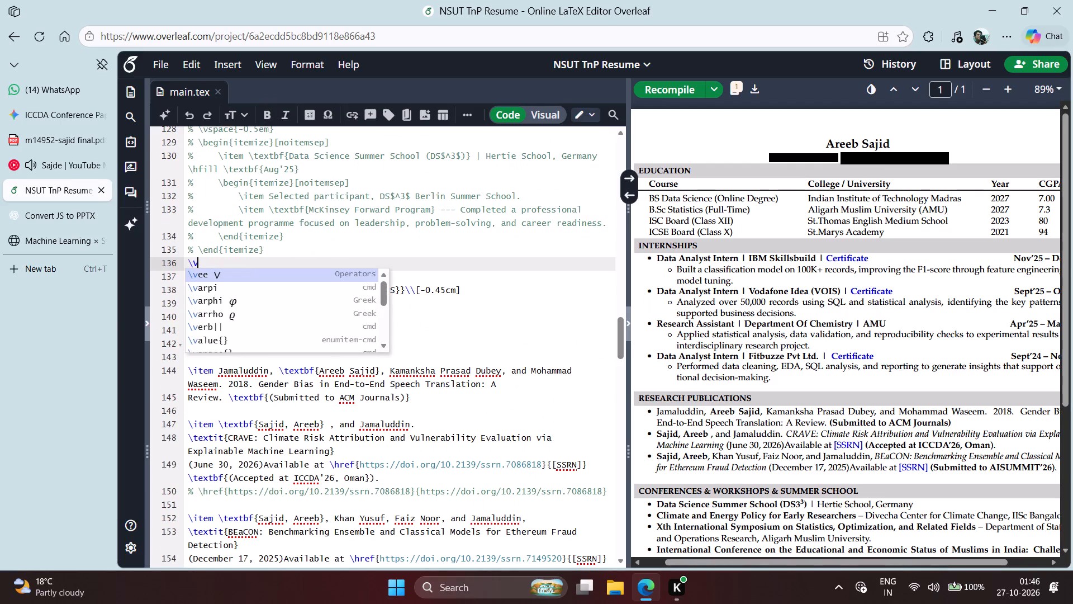
{"action": "type", "text": "vsp"}
{"action": "key", "text": "Return"}
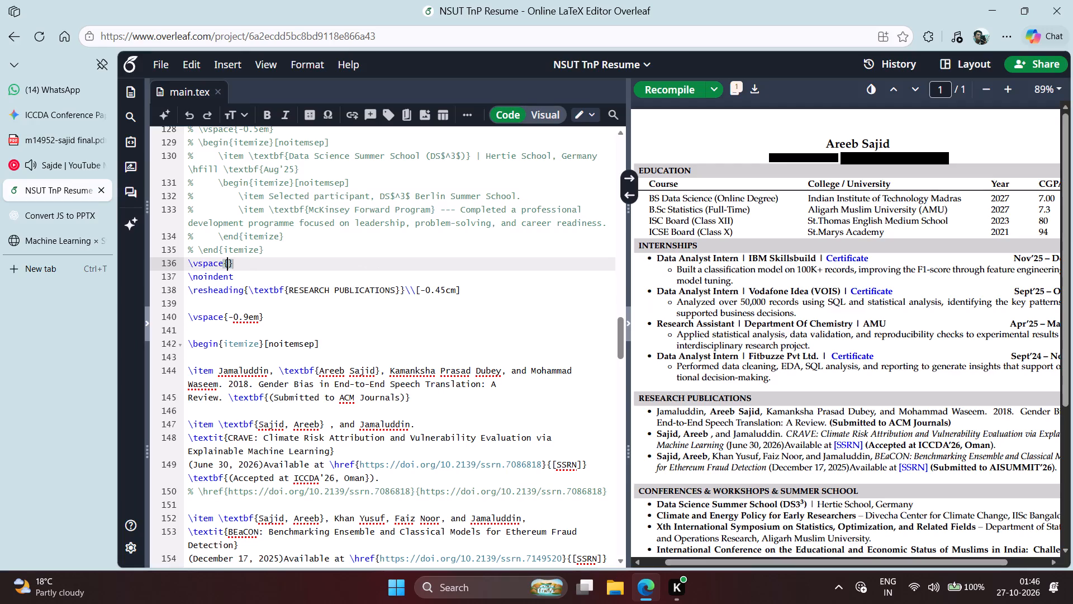
{"action": "type", "text": "-0"}
{"action": "type", "text": ".9"}
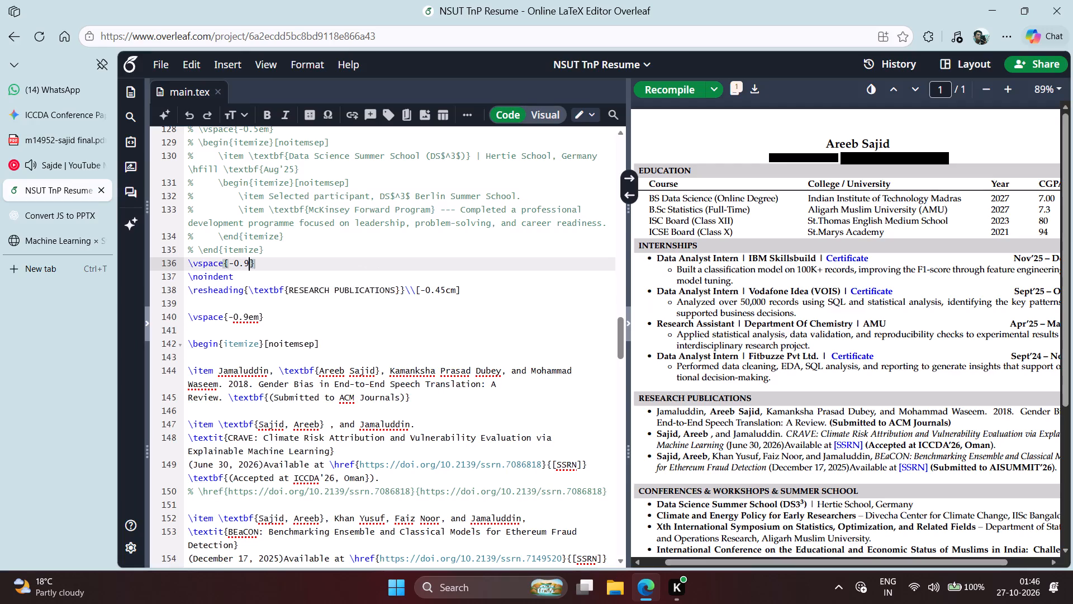
{"action": "type", "text": "em"}
{"action": "key", "text": "ctrl+Return"}
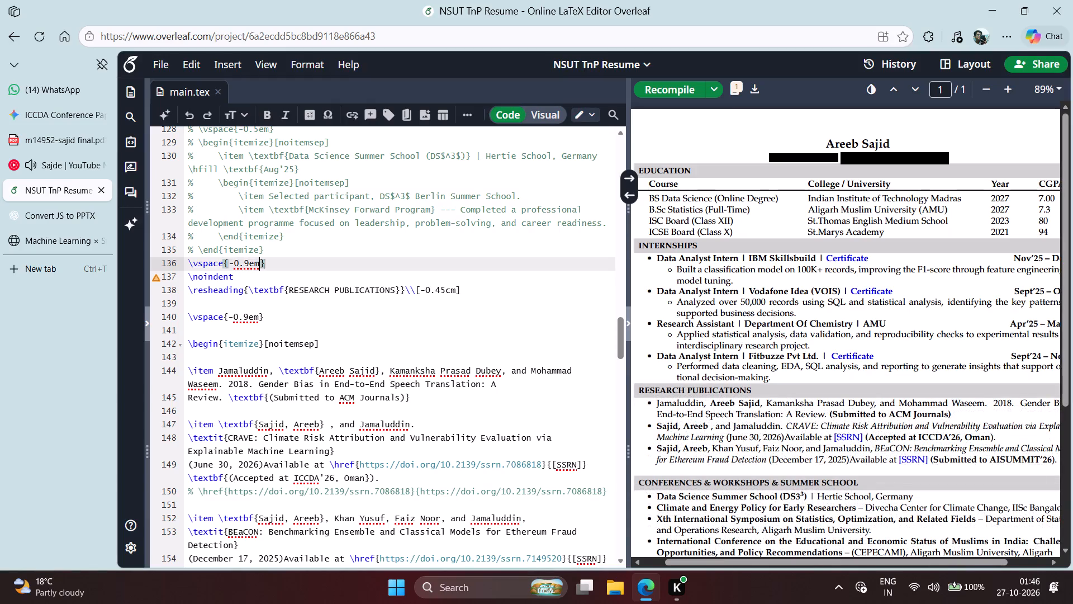
Copy the whole \vspace{-0.9em} line above the RESEARCH PUBLICATIONS heading's \noindent.
{"action": "key", "text": "shift+Left"}
{"action": "key", "text": "shift+Left"}
{"action": "key", "text": "Right"}
{"action": "key", "text": "Right"}
{"action": "key", "text": "Right"}
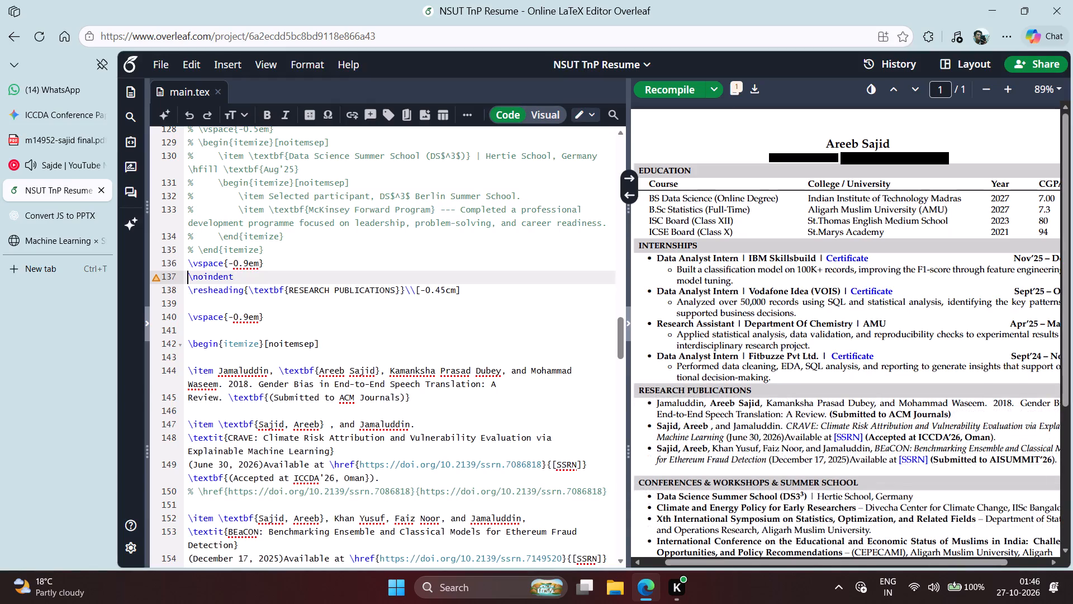
{"action": "key", "text": "Left"}
{"action": "key", "text": "shift+Left"}
{"action": "key", "text": "shift+Left"}
{"action": "key", "text": "shift+Left"}
{"action": "key", "text": "shift+Left"}
{"action": "key", "text": "shift+Left"}
{"action": "key", "text": "shift+Left"}
{"action": "key", "text": "shift+Left"}
{"action": "key", "text": "shift+Left"}
{"action": "key", "text": "shift+Left"}
{"action": "key", "text": "shift+Left"}
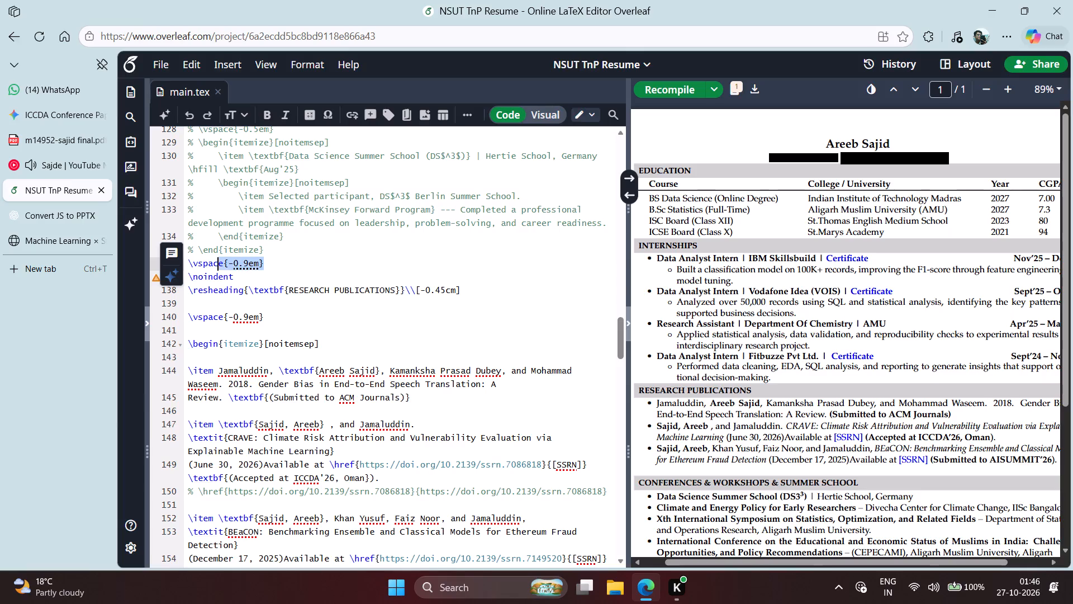
{"action": "key", "text": "shift+Left"}
{"action": "key", "text": "shift+Left"}
{"action": "key", "text": "shift+Left"}
{"action": "key", "text": "shift+Left"}
{"action": "key", "text": "shift+Left"}
{"action": "key", "text": "ctrl+c"}
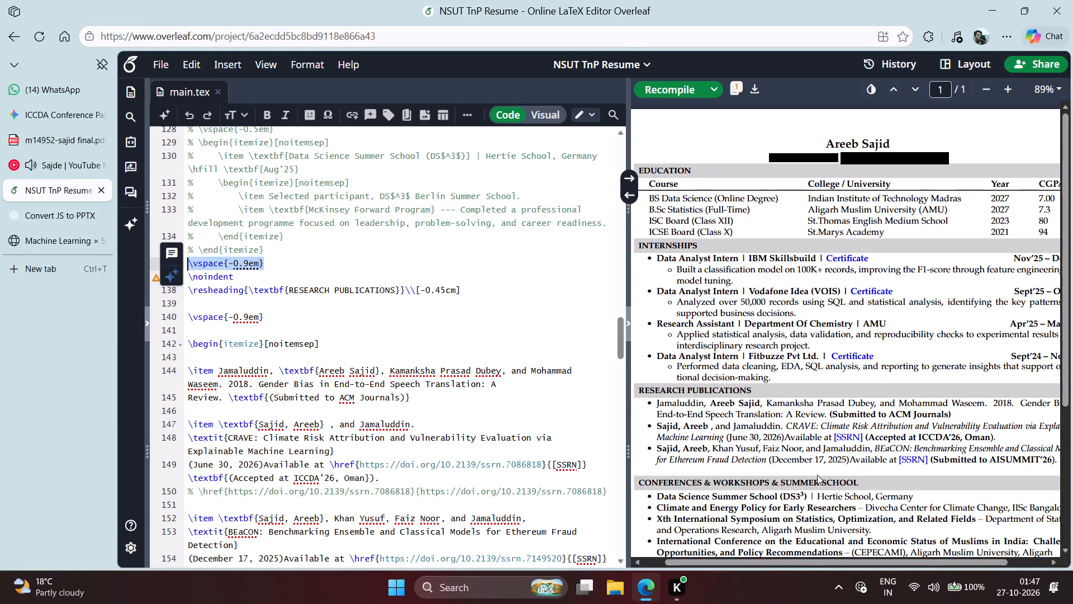
Paste the copied \vspace{-0.9em} on its own line above the CONFERENCES & WORKSHOPS & SUMMER SCHOOL heading's \noindent and recompile.
{"action": "scroll", "coordinate": [450, 453], "scroll_direction": "down", "scroll_amount": 4}
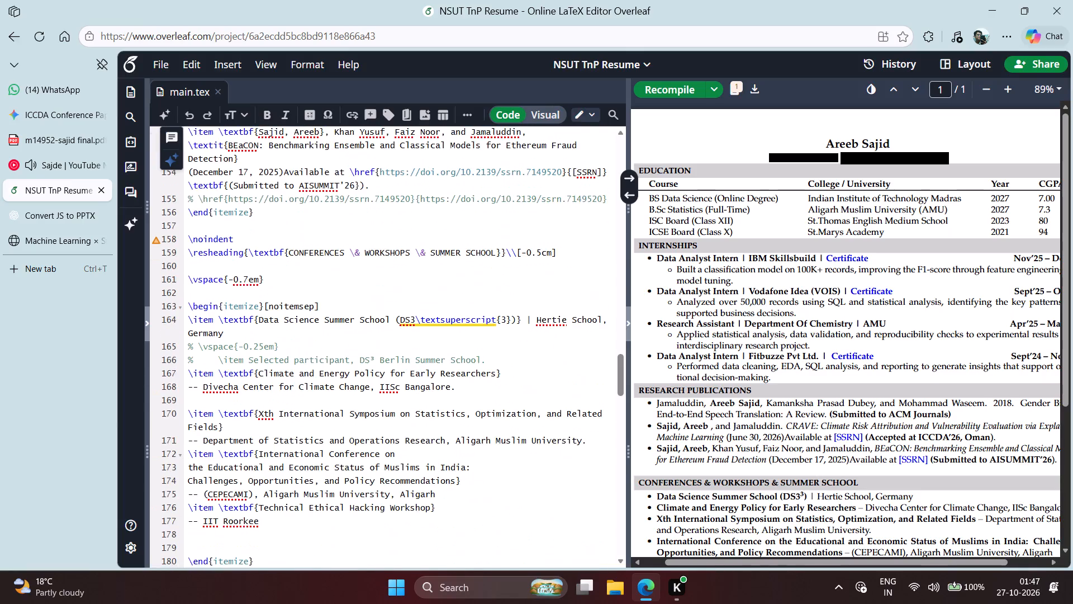
{"action": "left_click", "coordinate": [303, 226]}
{"action": "key", "text": "Return"}
{"action": "key", "text": "ctrl+v"}
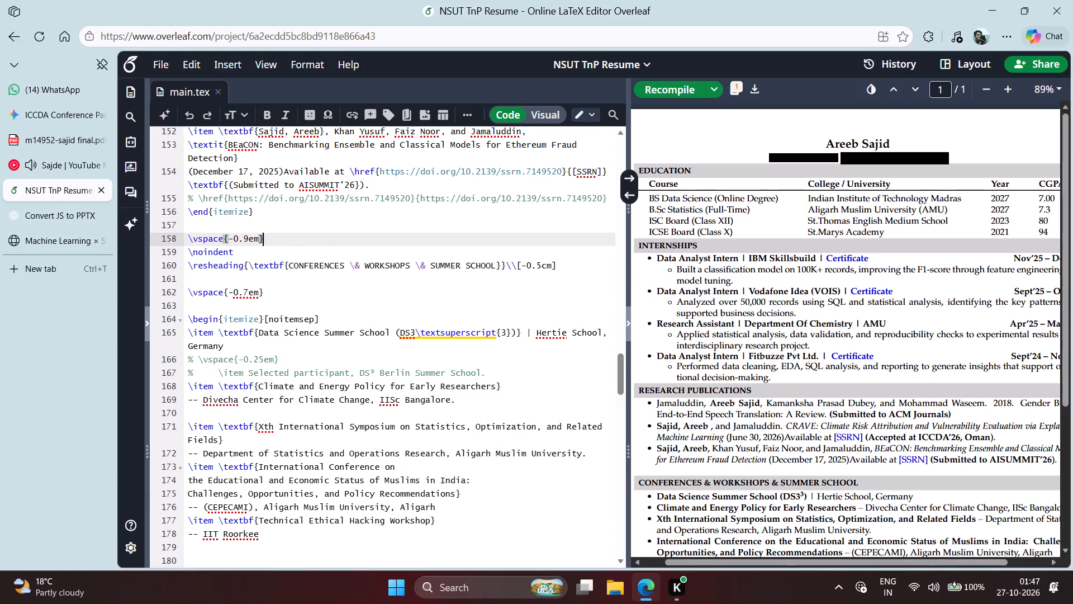
{"action": "key", "text": "ctrl+Return"}
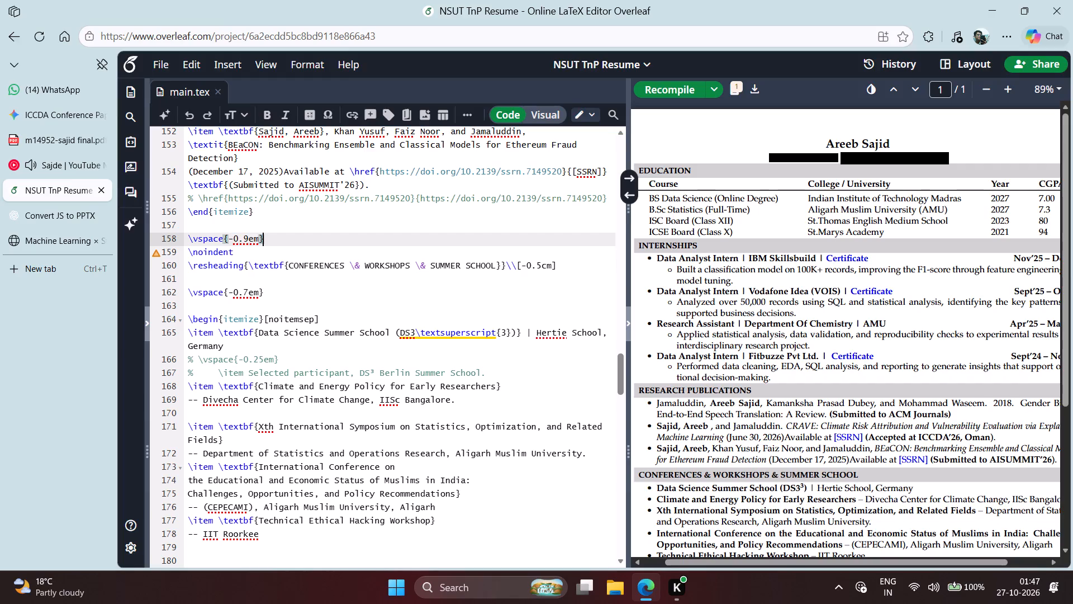
Paste the copied \vspace{-0.9em} on its own line directly above the \noindent of the AWARDS & GRANTS heading and recompile.
{"action": "scroll", "coordinate": [673, 313], "scroll_direction": "down", "scroll_amount": 2}
{"action": "scroll", "coordinate": [330, 370], "scroll_direction": "down", "scroll_amount": 2}
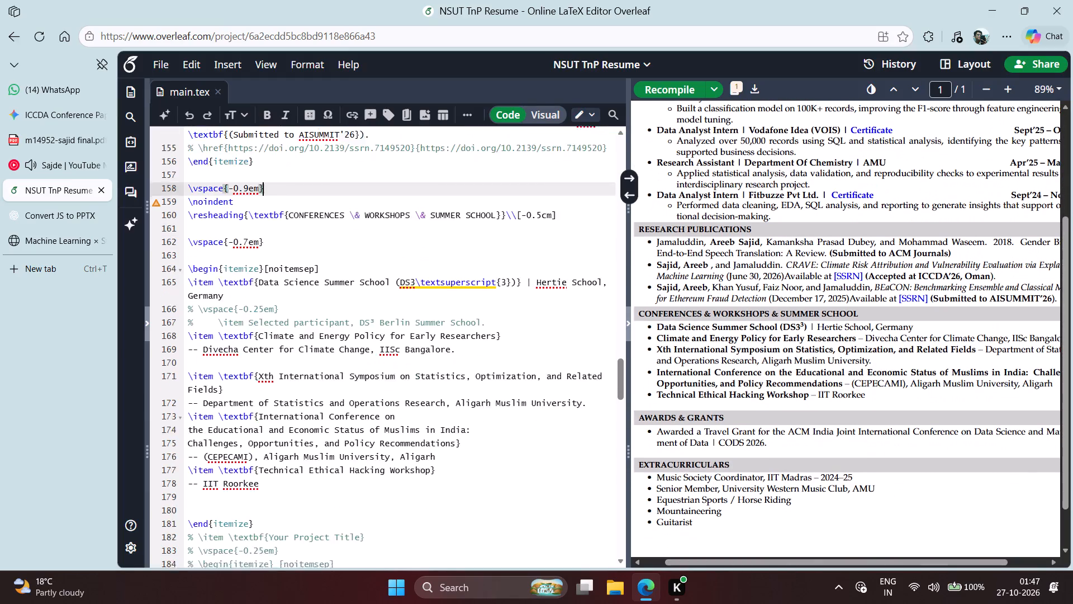
{"action": "scroll", "coordinate": [330, 370], "scroll_direction": "down", "scroll_amount": 1}
{"action": "left_click", "coordinate": [316, 398]}
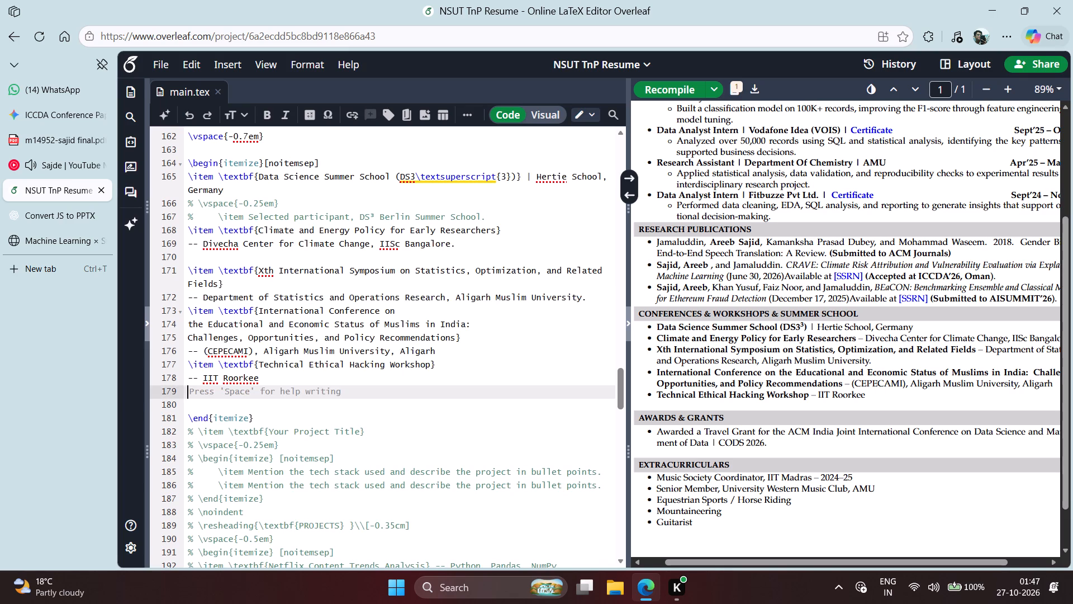
{"action": "scroll", "coordinate": [316, 398], "scroll_direction": "down", "scroll_amount": 7}
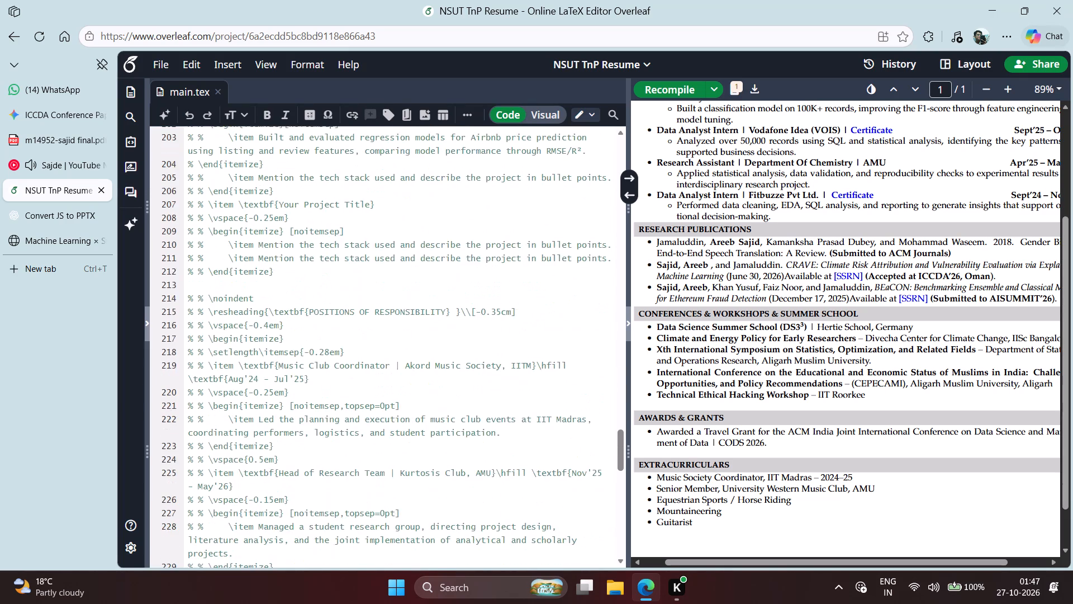
{"action": "scroll", "coordinate": [316, 398], "scroll_direction": "down", "scroll_amount": 2}
{"action": "left_click", "coordinate": [329, 375]}
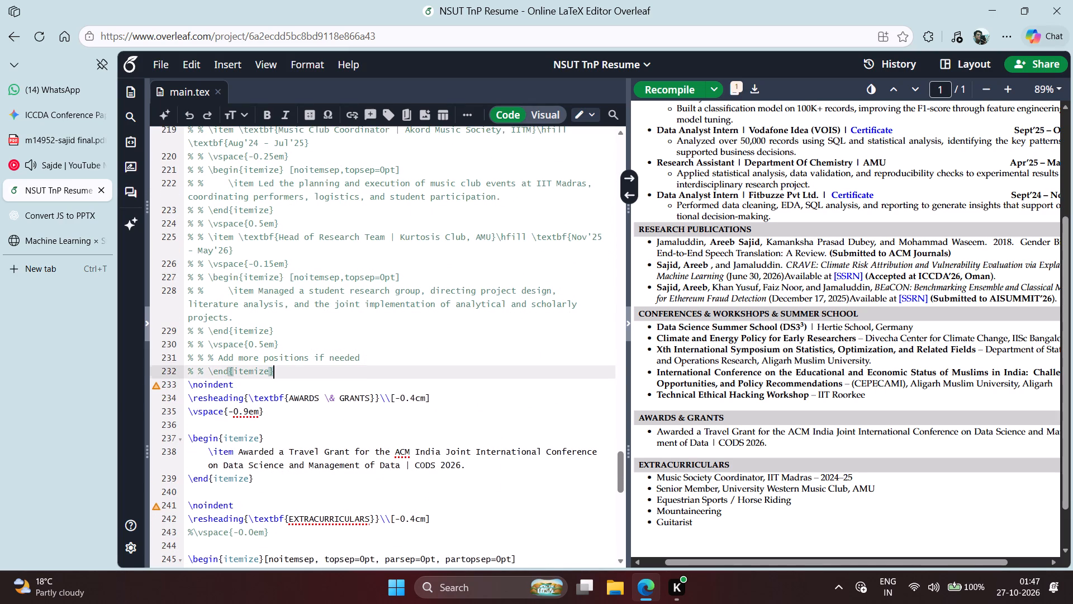
{"action": "key", "text": "Return"}
{"action": "key", "text": "ctrl+v"}
{"action": "key", "text": "ctrl+Return"}
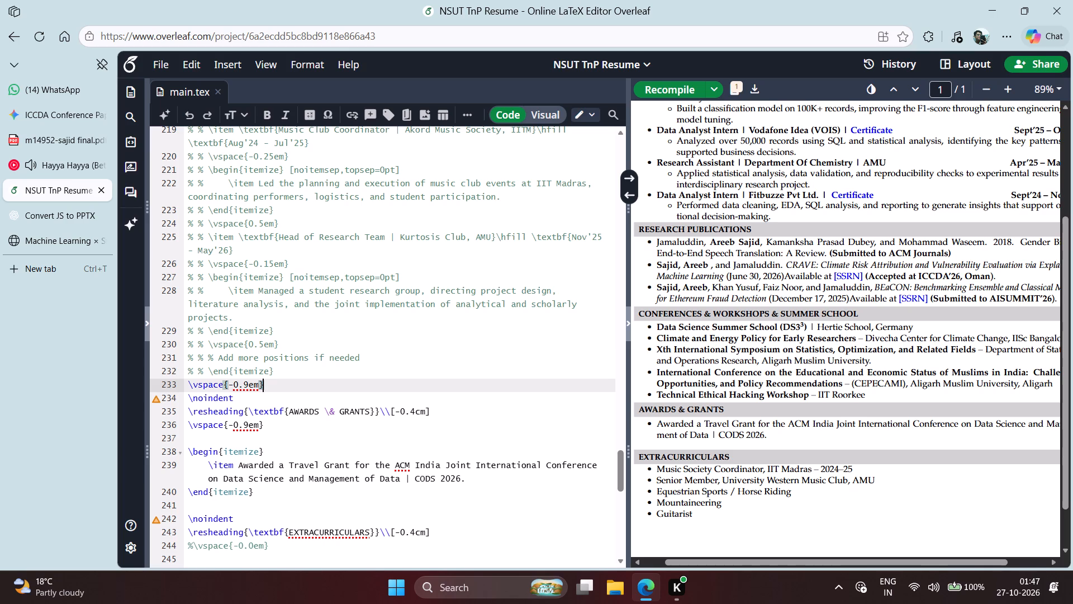
Paste the copied \vspace{-0.9em} on its own line directly above the EXTRACURRICULARS heading's \noindent and recompile.
{"action": "double_click", "coordinate": [738, 456]}
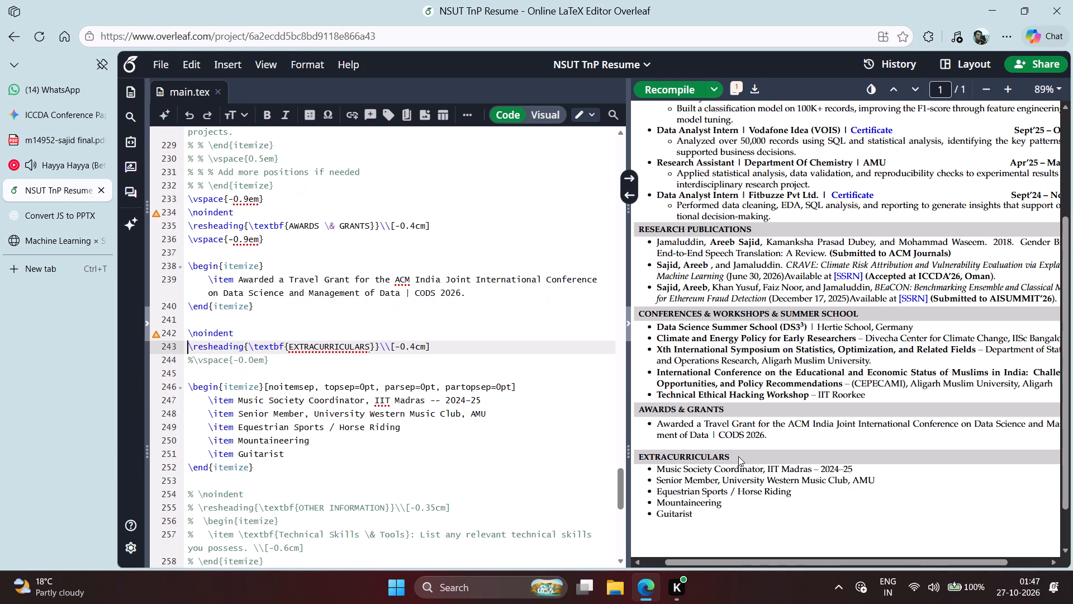
{"action": "left_click", "coordinate": [390, 315]}
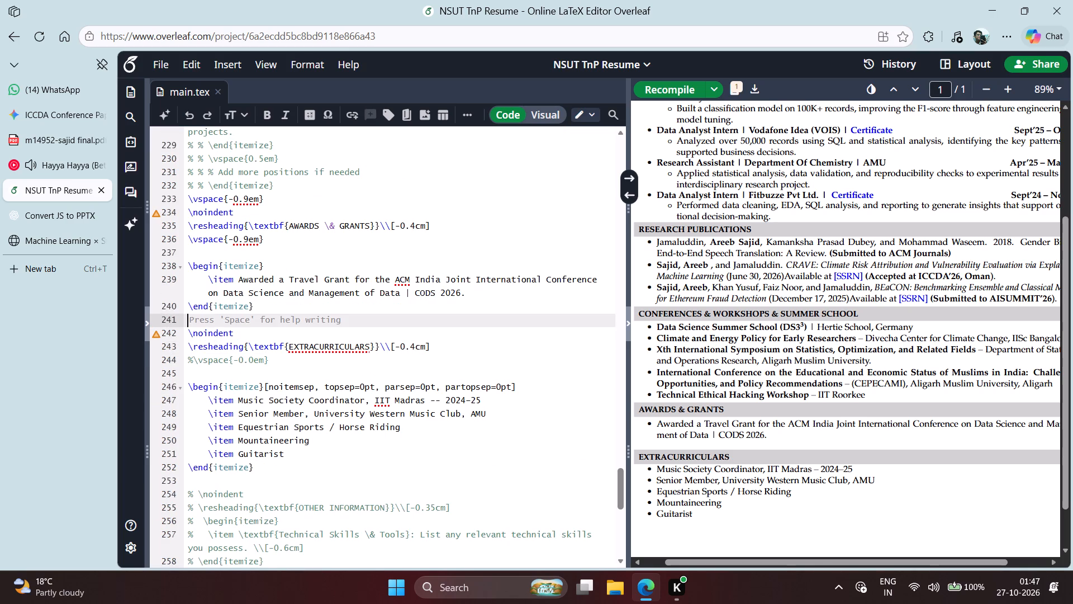
{"action": "key", "text": "Return"}
{"action": "key", "text": "ctrl+v"}
{"action": "key", "text": "ctrl+Return"}
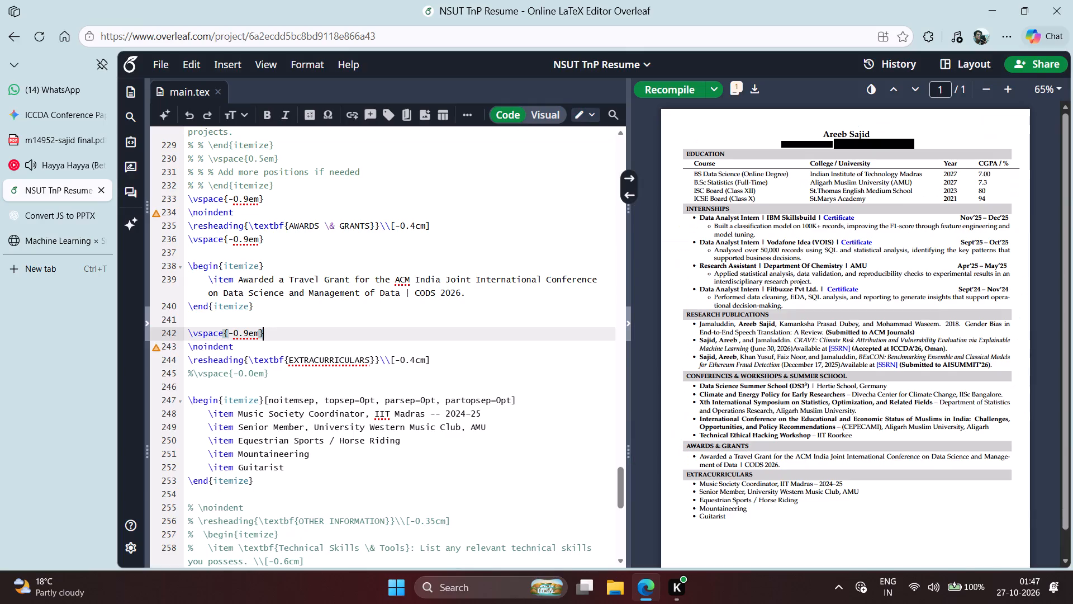
Move the "Gender Bias in End-to-End Speech Translation" item to the end of the RESEARCH PUBLICATIONS list, before \end{itemize}, and recompile.
{"action": "scroll", "coordinate": [734, 296], "scroll_direction": "up", "scroll_amount": 1}
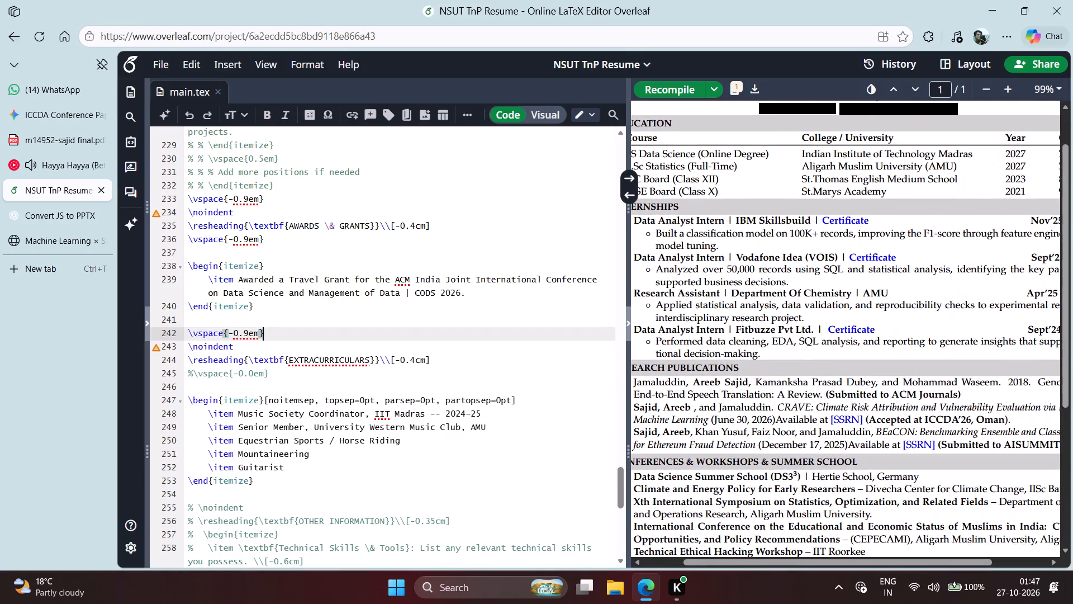
{"action": "scroll", "coordinate": [799, 216], "scroll_direction": "right", "scroll_amount": 1}
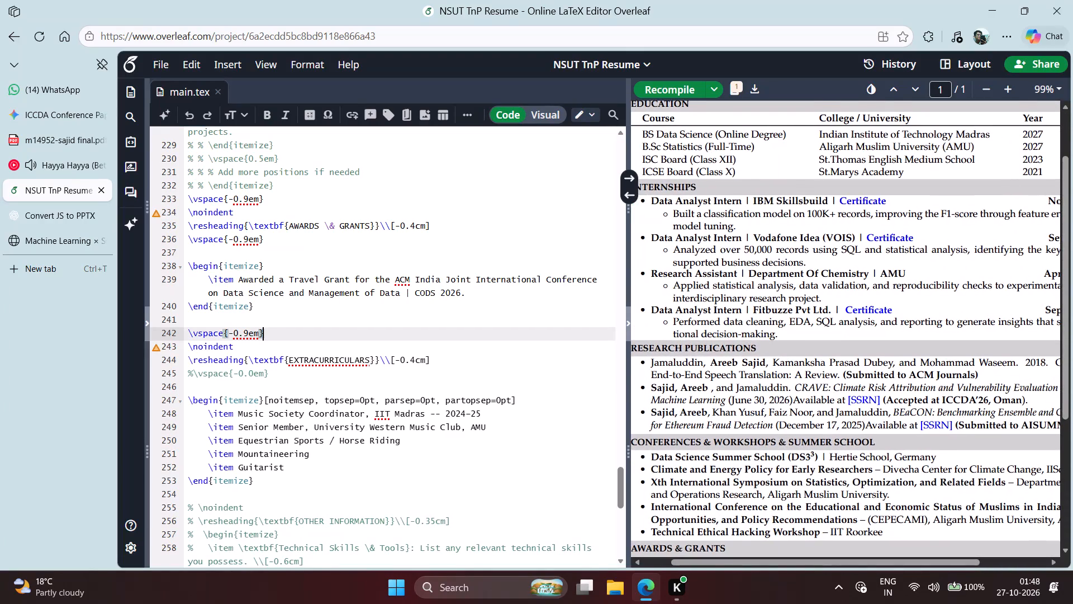
{"action": "double_click", "coordinate": [686, 360]}
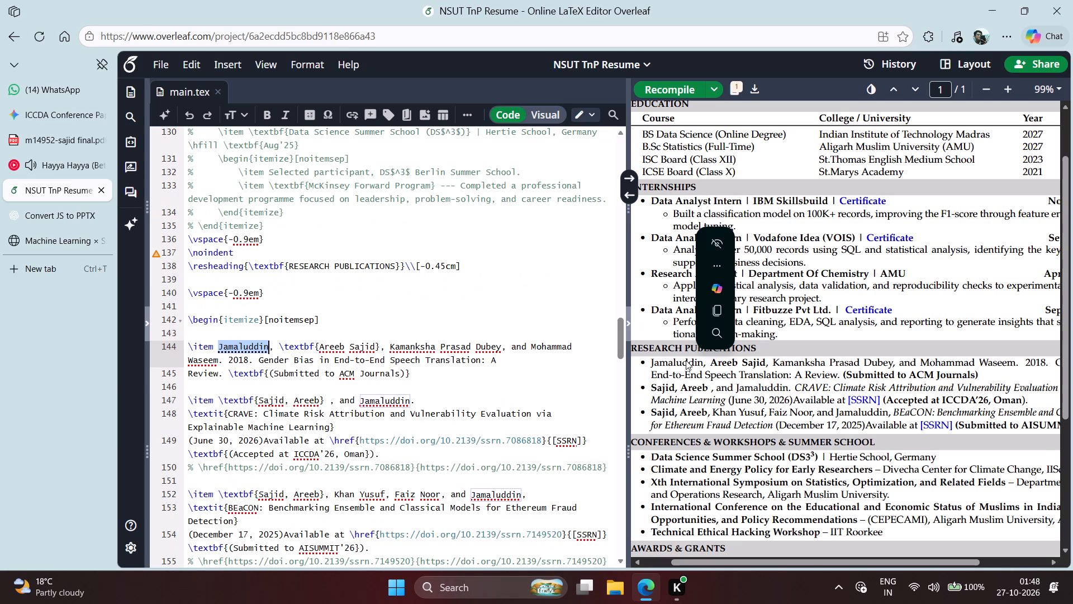
{"action": "left_click", "coordinate": [358, 362]}
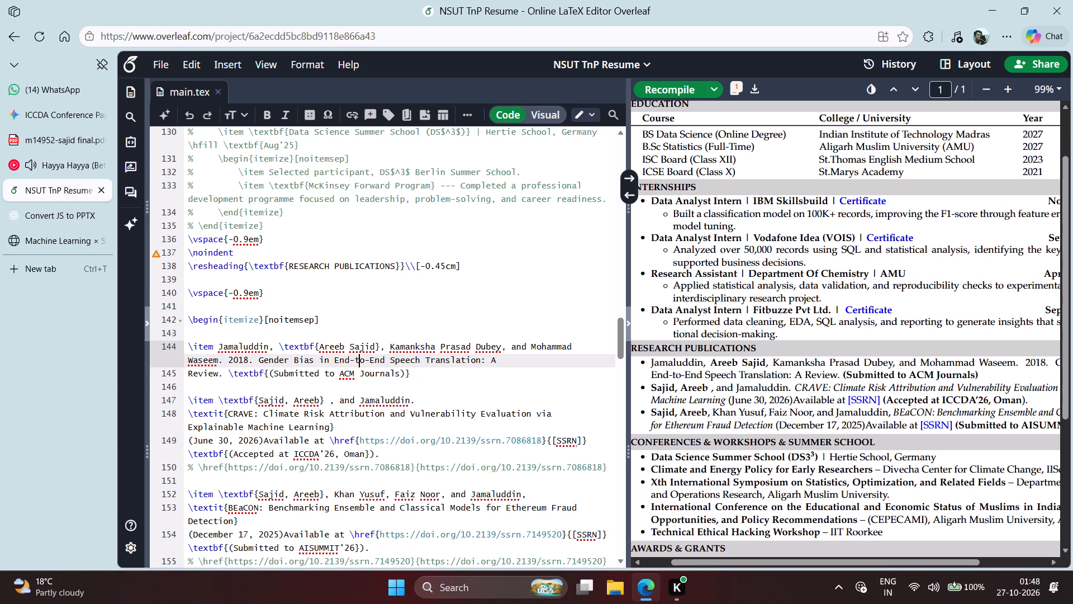
{"action": "left_click_drag", "start_coordinate": [425, 391], "coordinate": [179, 348]}
{"action": "key", "text": "ctrl+x"}
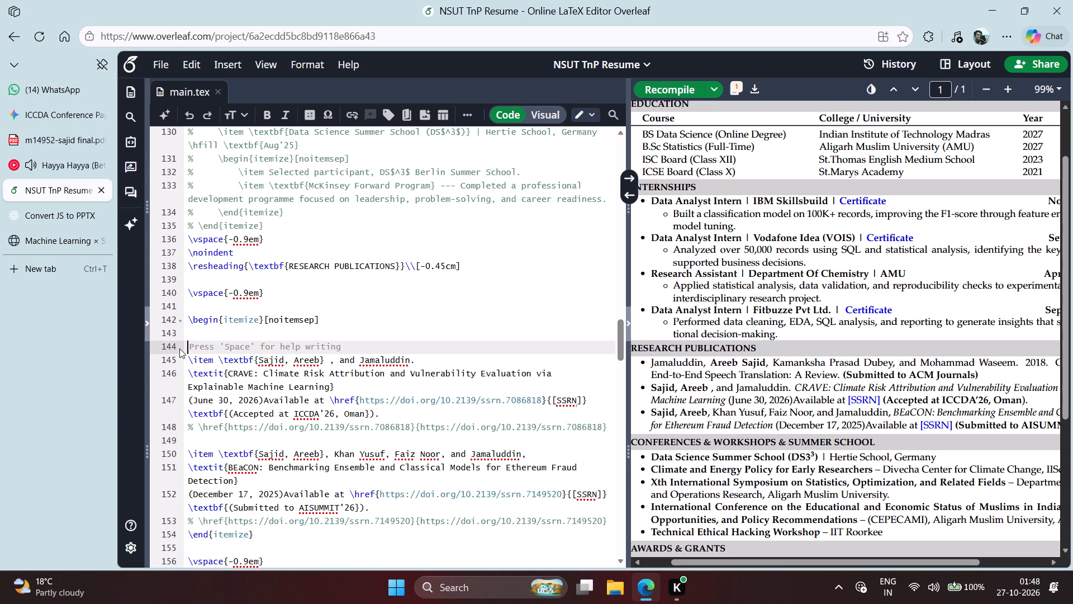
{"action": "key", "text": "BackSpace"}
{"action": "key", "text": "Down"}
{"action": "key", "text": "Down"}
{"action": "key", "text": "Down"}
{"action": "key", "text": "Down"}
{"action": "key", "text": "Down"}
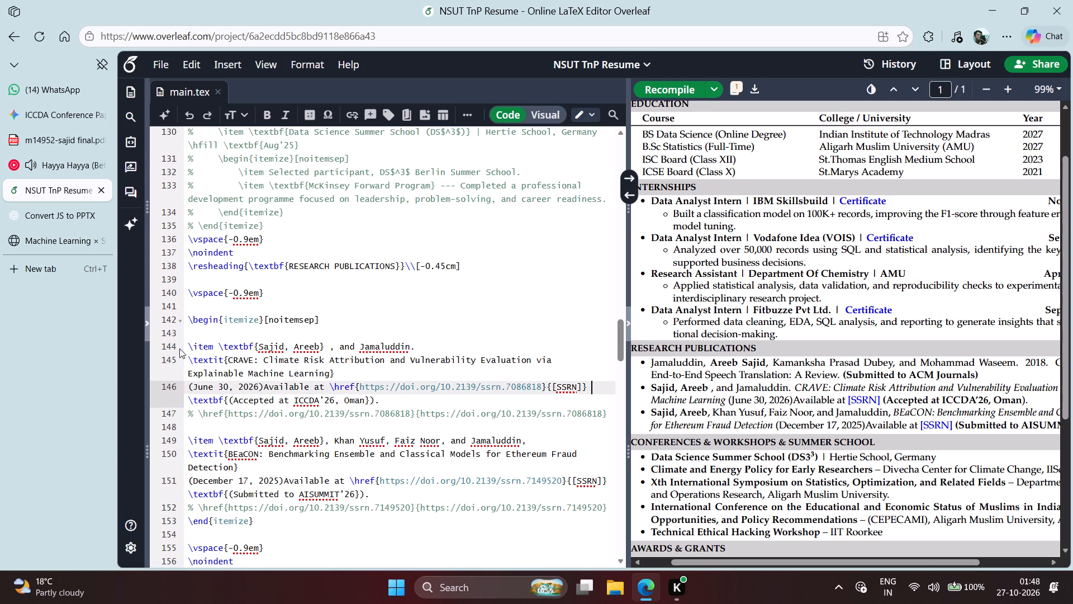
{"action": "key", "text": "Down"}
{"action": "key", "text": "Down"}
{"action": "key", "text": "Down"}
{"action": "key", "text": "Down"}
{"action": "key", "text": "Down"}
{"action": "key", "text": "Down"}
{"action": "key", "text": "Down"}
{"action": "key", "text": "Down"}
{"action": "key", "text": "Down"}
{"action": "key", "text": "Down"}
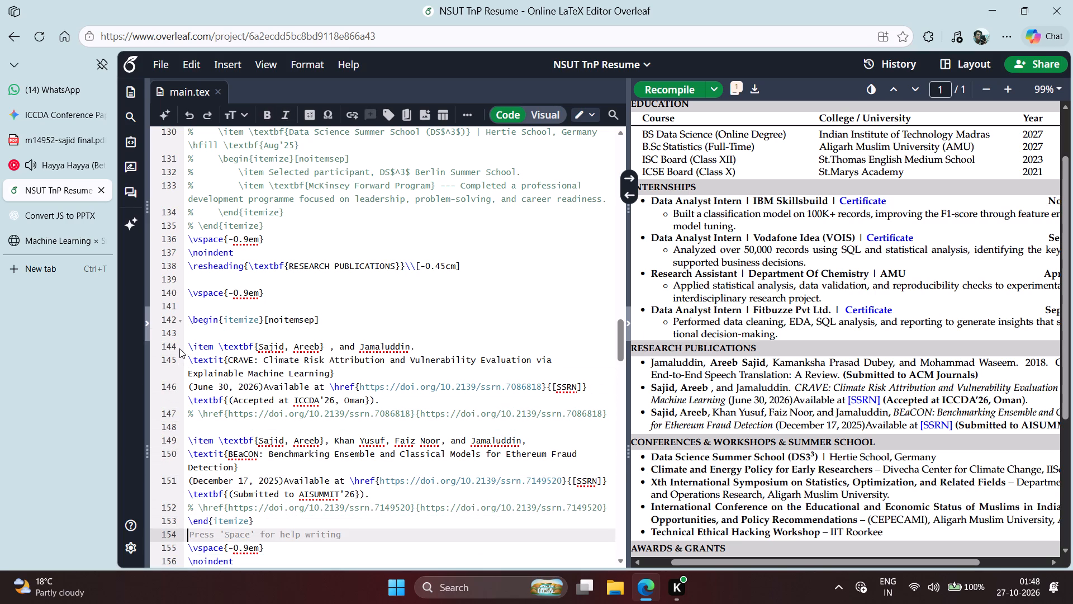
{"action": "key", "text": "Up"}
{"action": "key", "text": "Return"}
{"action": "key", "text": "Up"}
{"action": "key", "text": "ctrl+v"}
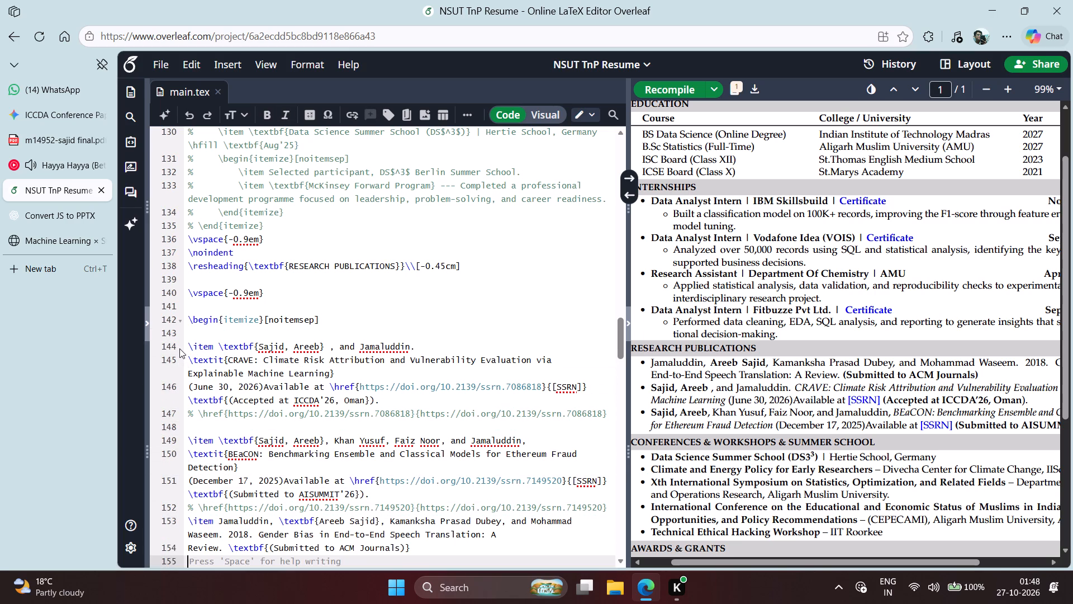
{"action": "key", "text": "ctrl+Return"}
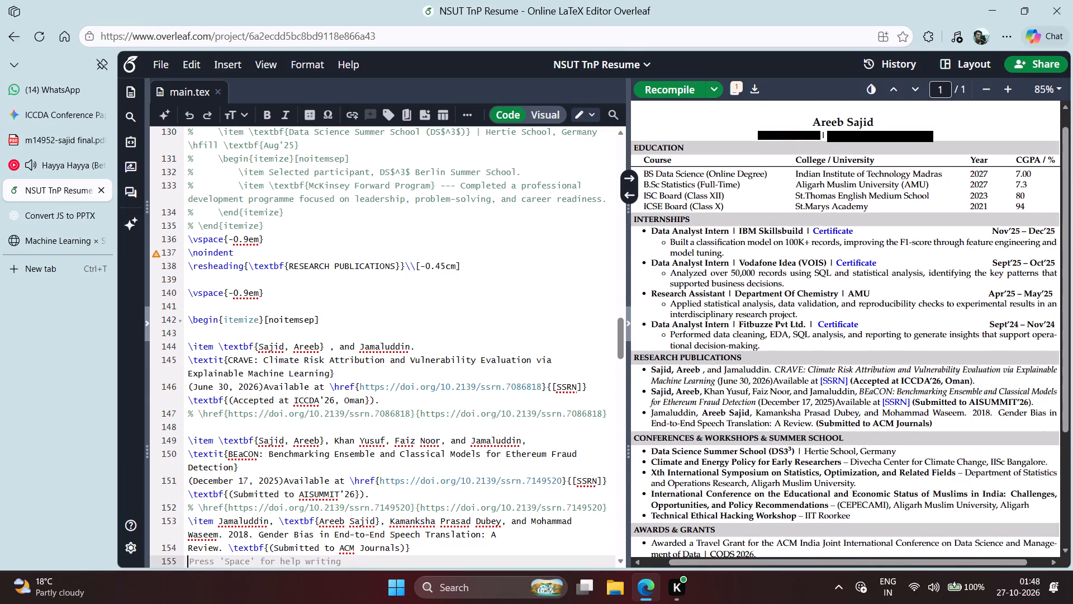
Remove the \textbf{} wrapper, including its closing brace, from the Data Science Summer School item under CONFERENCES & WORKSHOPS & SUMMER SCHOOL.
{"action": "scroll", "coordinate": [808, 456], "scroll_direction": "down", "scroll_amount": 1}
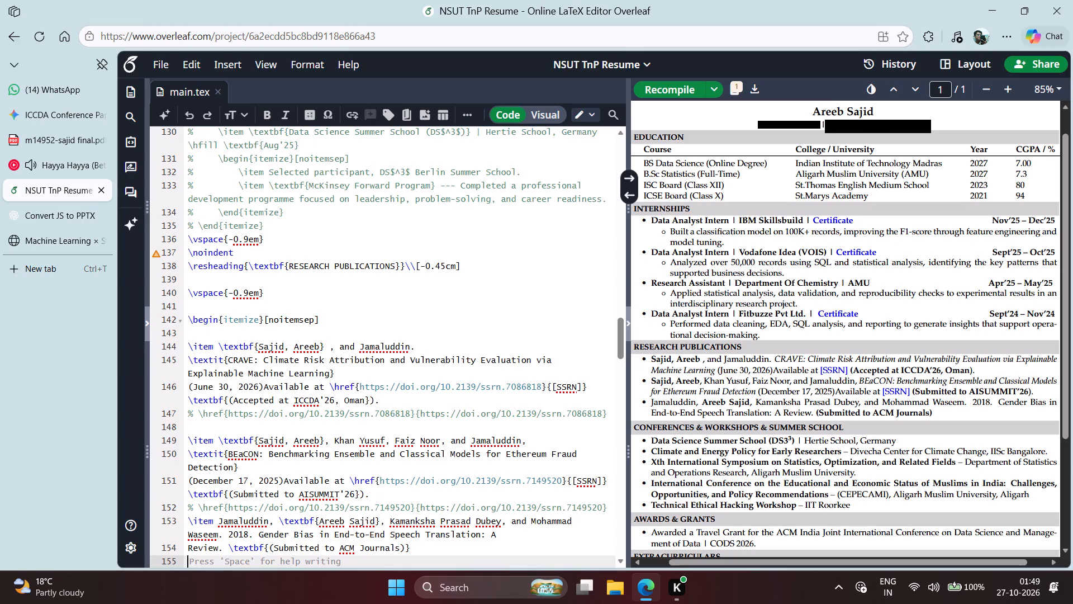
{"action": "scroll", "coordinate": [808, 444], "scroll_direction": "down", "scroll_amount": 1}
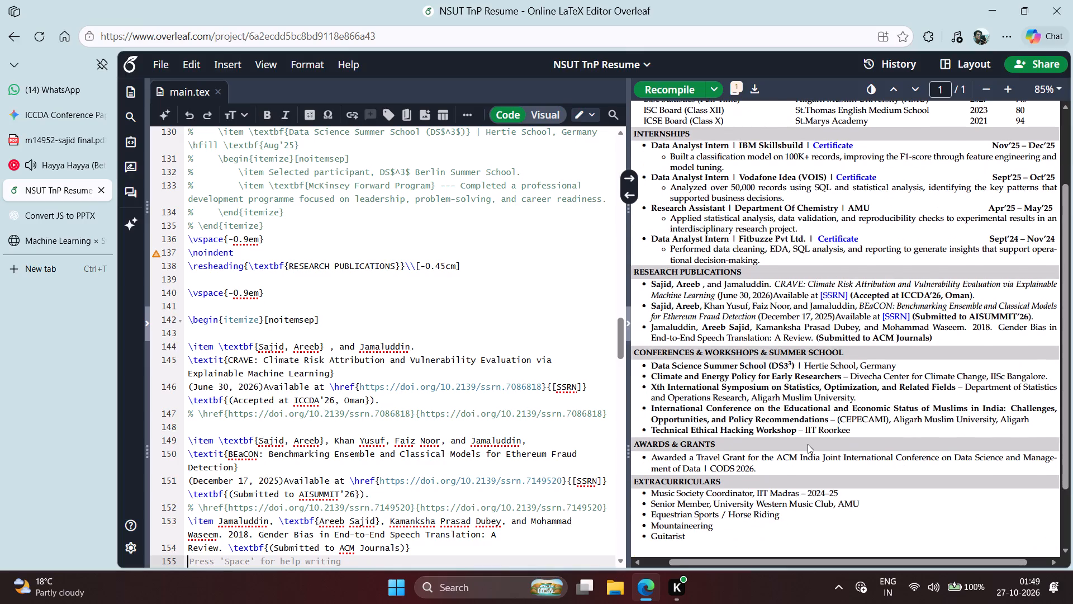
{"action": "double_click", "coordinate": [808, 444]}
{"action": "double_click", "coordinate": [812, 363]}
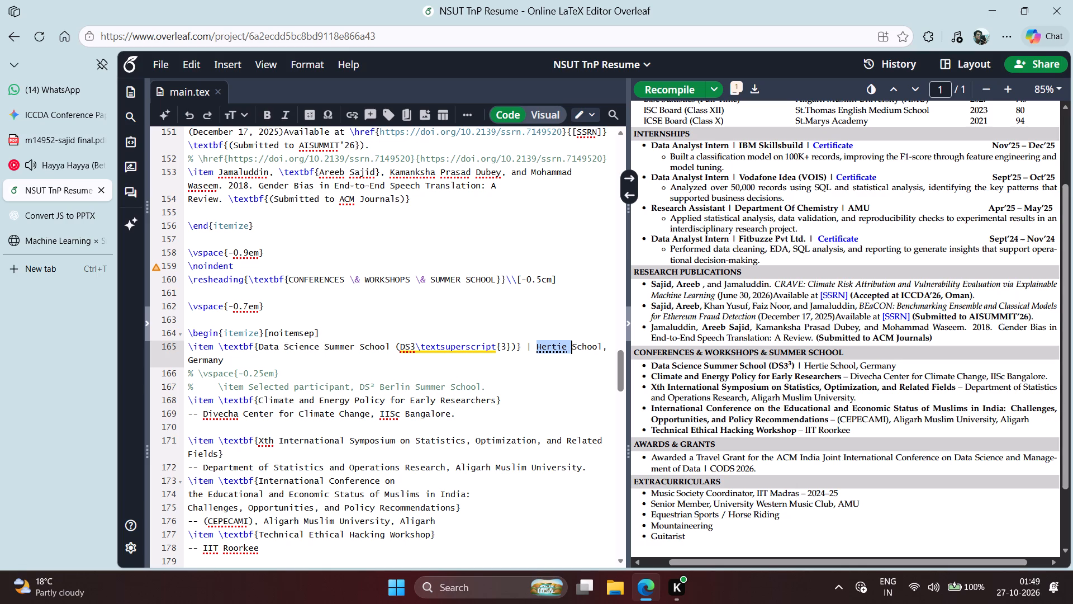
{"action": "left_click", "coordinate": [253, 344]}
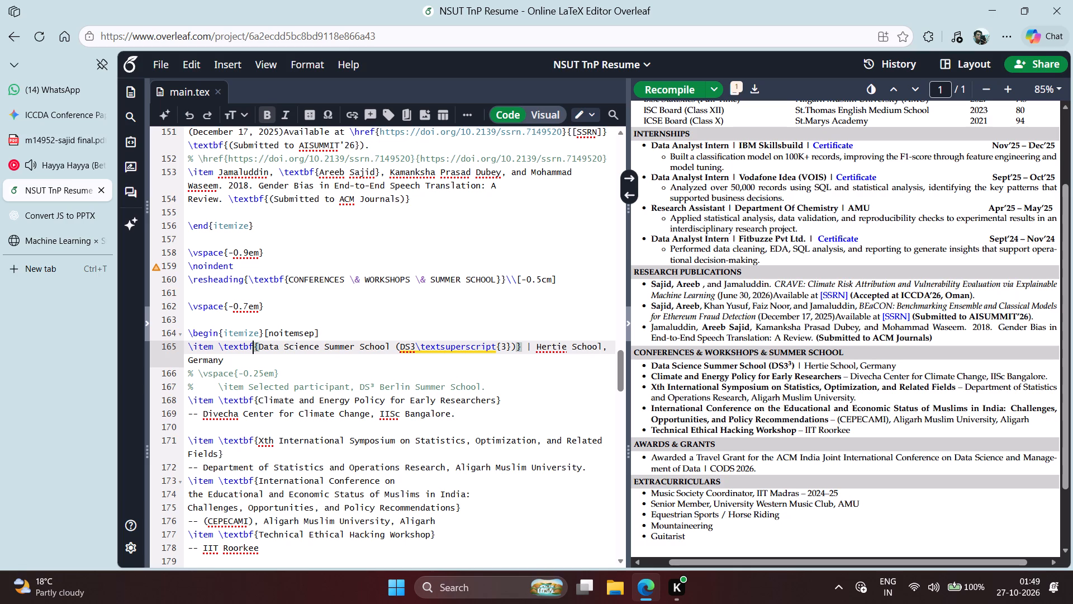
{"action": "key", "text": "ctrl+BackSpace"}
{"action": "key", "text": "BackSpace"}
{"action": "key", "text": "Right"}
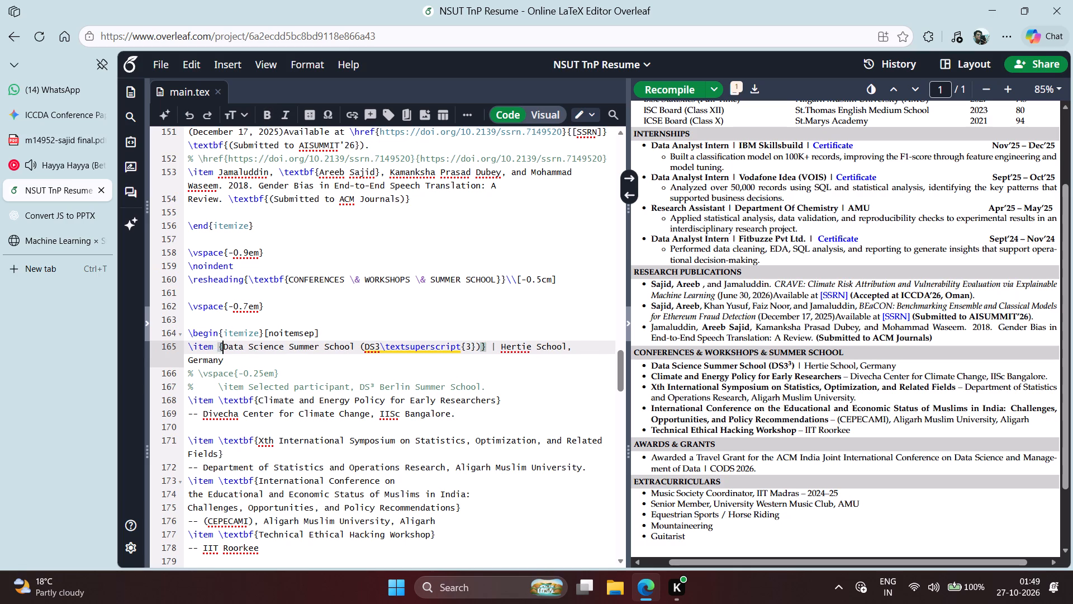
{"action": "key", "text": "BackSpace"}
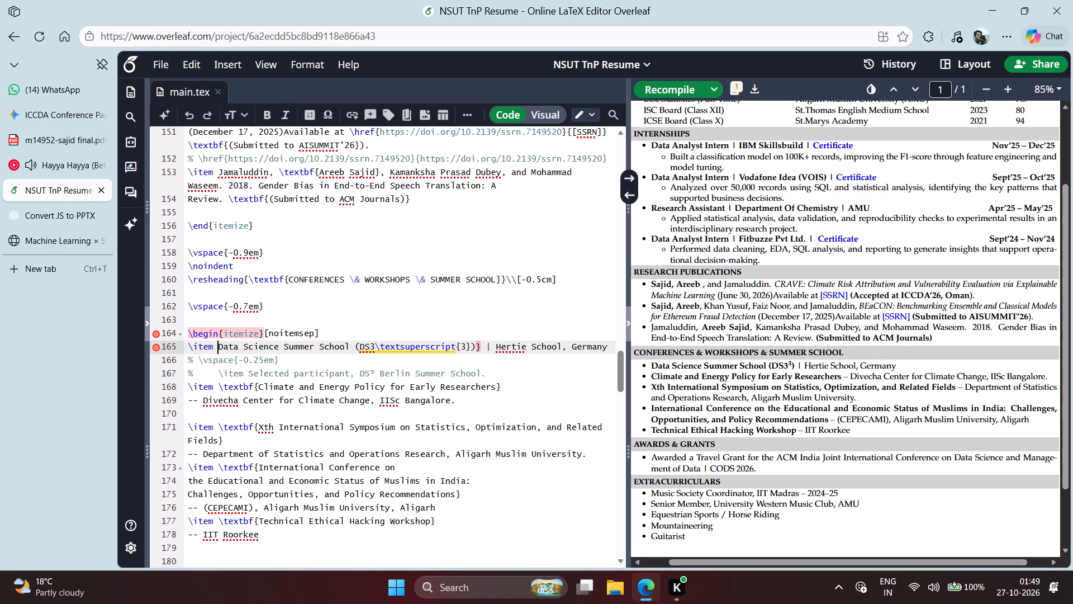
{"action": "left_click", "coordinate": [480, 345]}
{"action": "key", "text": "BackSpace"}
Insert "Attended " before "Data Science Summer School" in its \item line, recompile and check the preview.
{"action": "key", "text": "Left"}
{"action": "key", "text": "Left"}
{"action": "key", "text": "Left"}
{"action": "key", "text": "Left"}
{"action": "key", "text": "Left"}
{"action": "key", "text": "Left"}
{"action": "key", "text": "Left"}
{"action": "key", "text": "Left"}
{"action": "key", "text": "Left"}
{"action": "key", "text": "Left"}
{"action": "key", "text": "Left"}
{"action": "key", "text": "Left"}
{"action": "key", "text": "Left"}
{"action": "key", "text": "Left"}
{"action": "key", "text": "Left"}
{"action": "key", "text": "Left"}
{"action": "key", "text": "Left"}
{"action": "key", "text": "Left"}
{"action": "key", "text": "Left"}
{"action": "key", "text": "Left"}
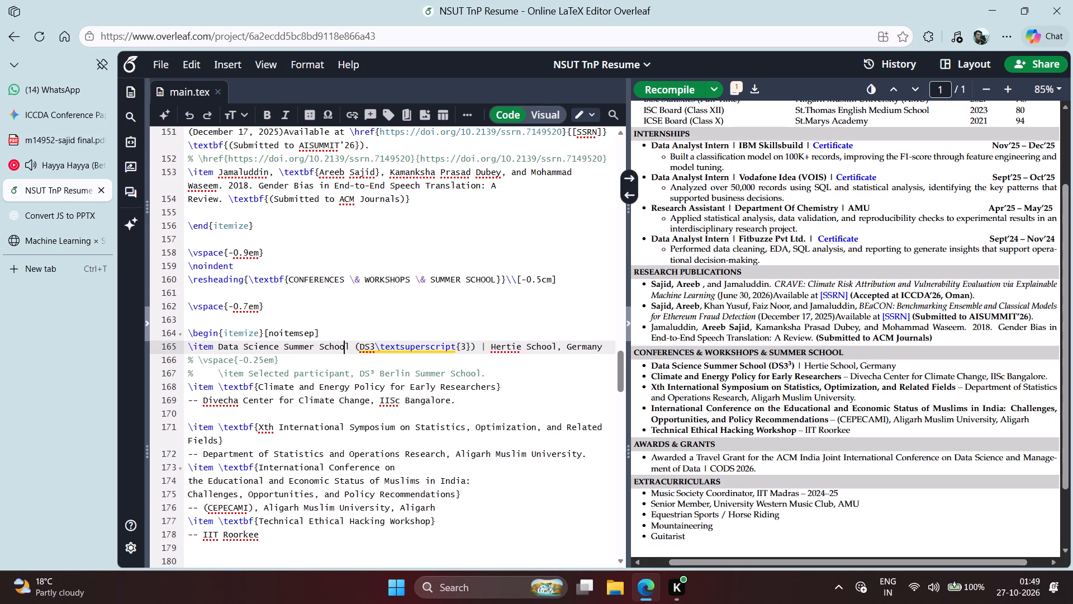
{"action": "key", "text": "Left"}
{"action": "key", "text": "Left"}
{"action": "key", "text": "Left"}
{"action": "type", "text": "Attended"}
{"action": "key", "text": "space"}
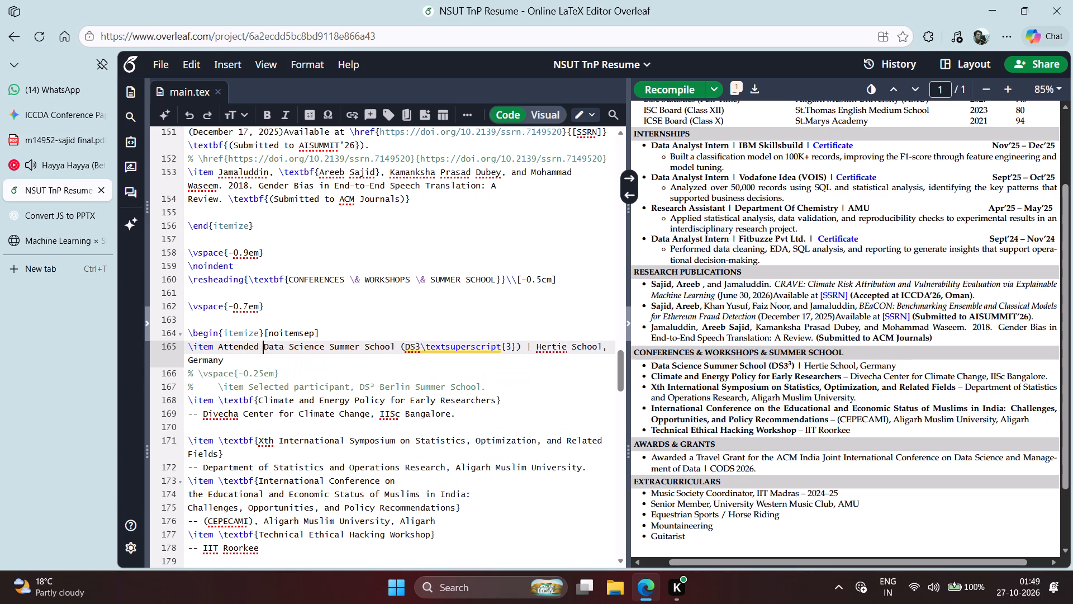
{"action": "key", "text": "ctrl+Return"}
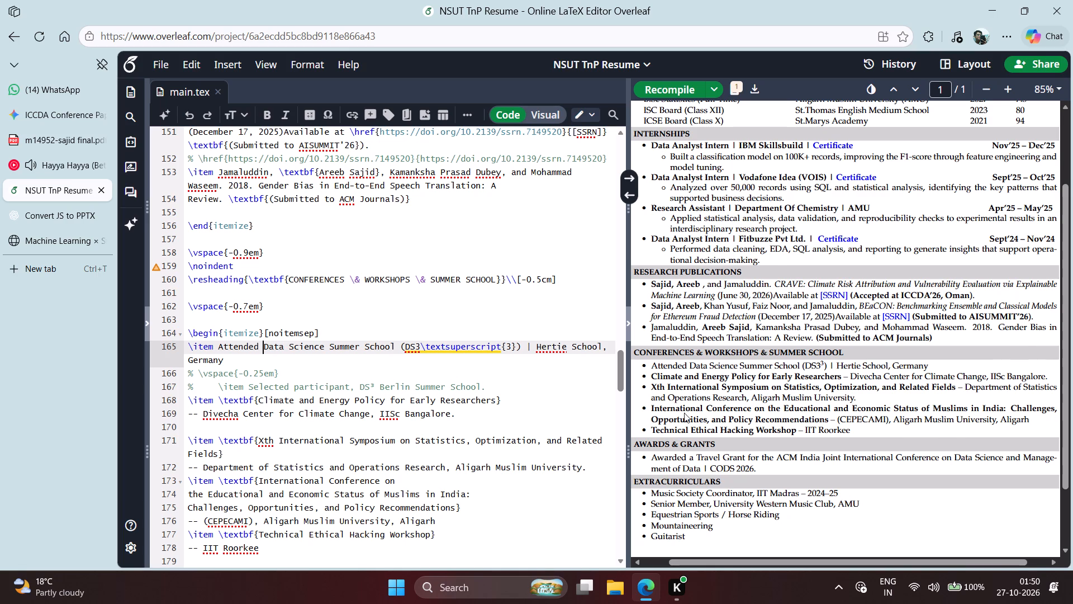
{"action": "scroll", "coordinate": [737, 360], "scroll_direction": "up", "scroll_amount": 1}
{"action": "scroll", "coordinate": [737, 360], "scroll_direction": "down", "scroll_amount": 1}
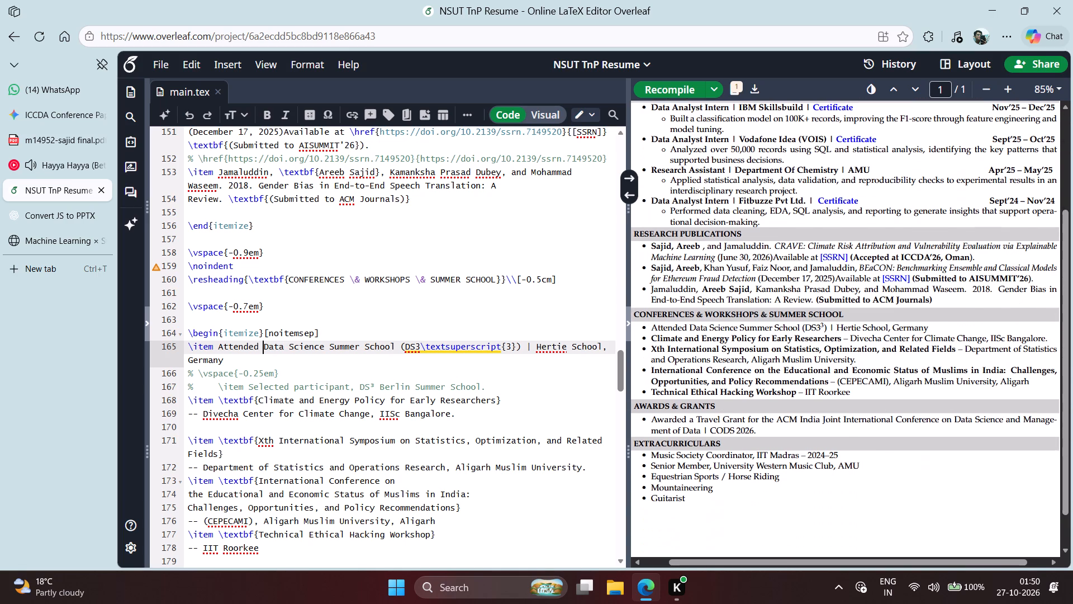
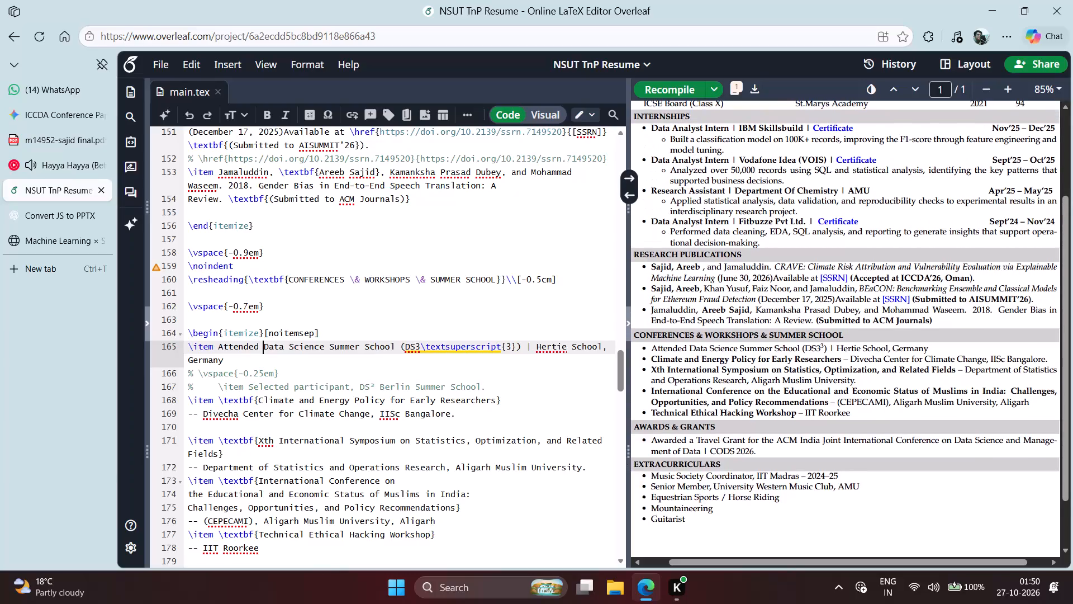
Copy the e-mail \href entry from the resume header source and add an empty line directly below the name's \textbf line.
{"action": "scroll", "coordinate": [745, 269], "scroll_direction": "down", "scroll_amount": 1}
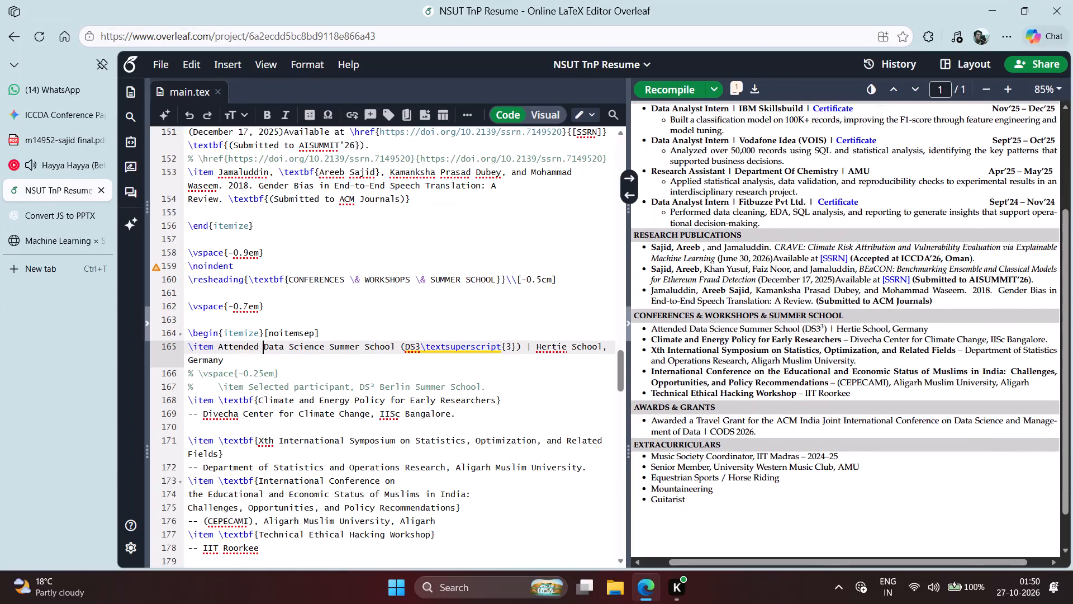
{"action": "scroll", "coordinate": [773, 343], "scroll_direction": "down", "scroll_amount": 1}
{"action": "scroll", "coordinate": [773, 343], "scroll_direction": "up", "scroll_amount": 2}
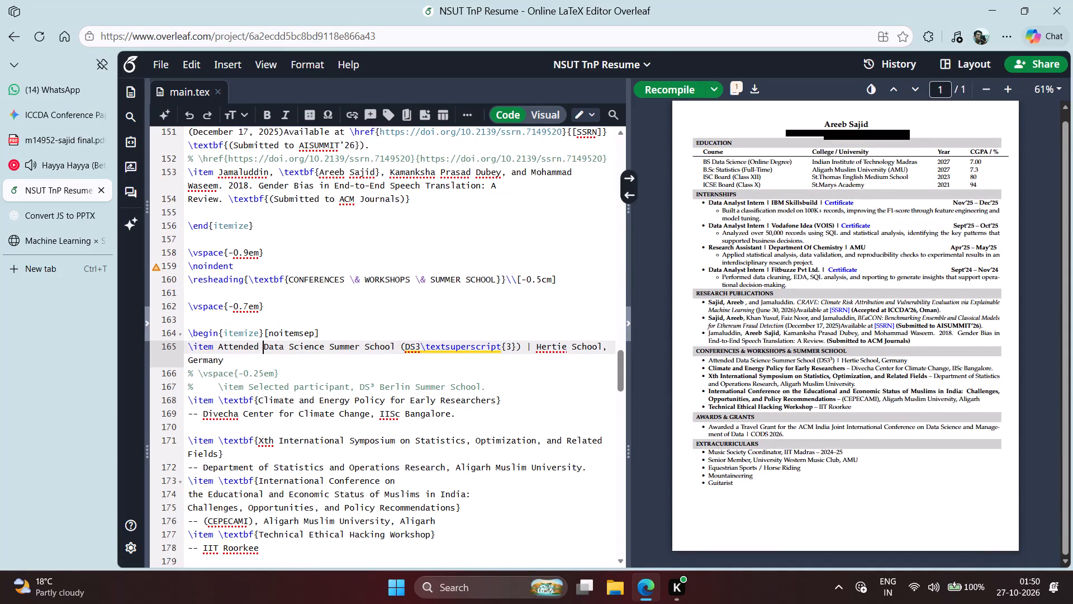
{"action": "scroll", "coordinate": [928, 380], "scroll_direction": "up", "scroll_amount": 1}
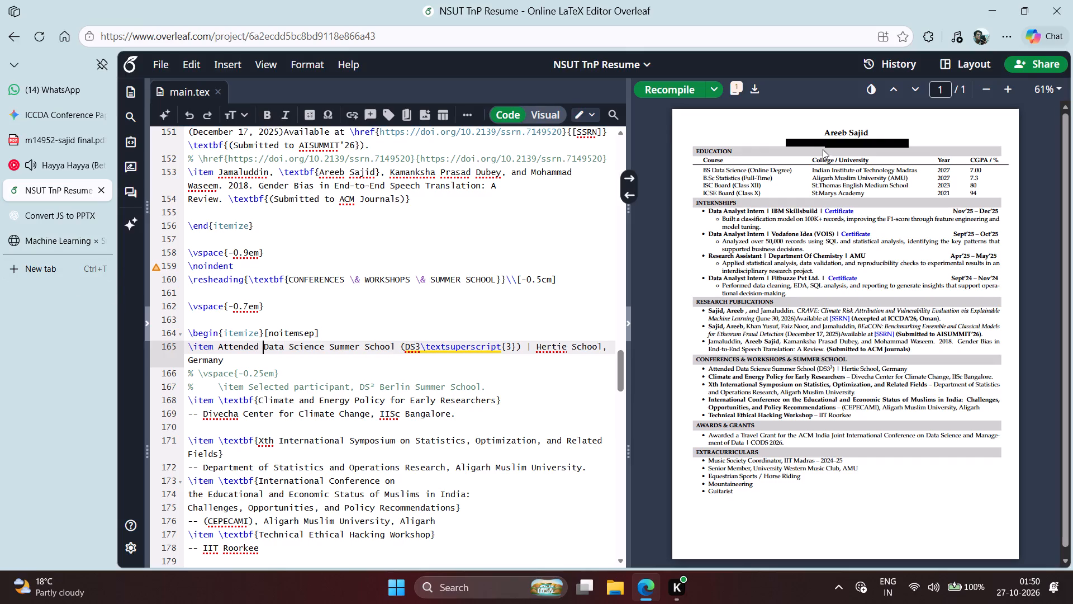
{"action": "double_click", "coordinate": [809, 139]}
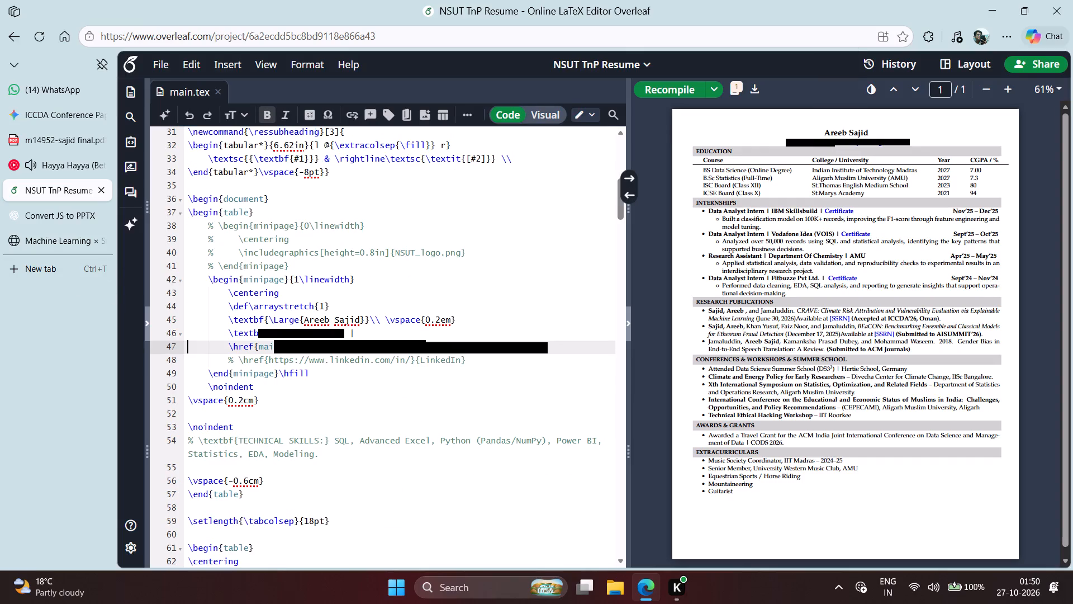
{"action": "left_click_drag", "start_coordinate": [223, 346], "coordinate": [546, 345]}
{"action": "key", "text": "ctrl+c"}
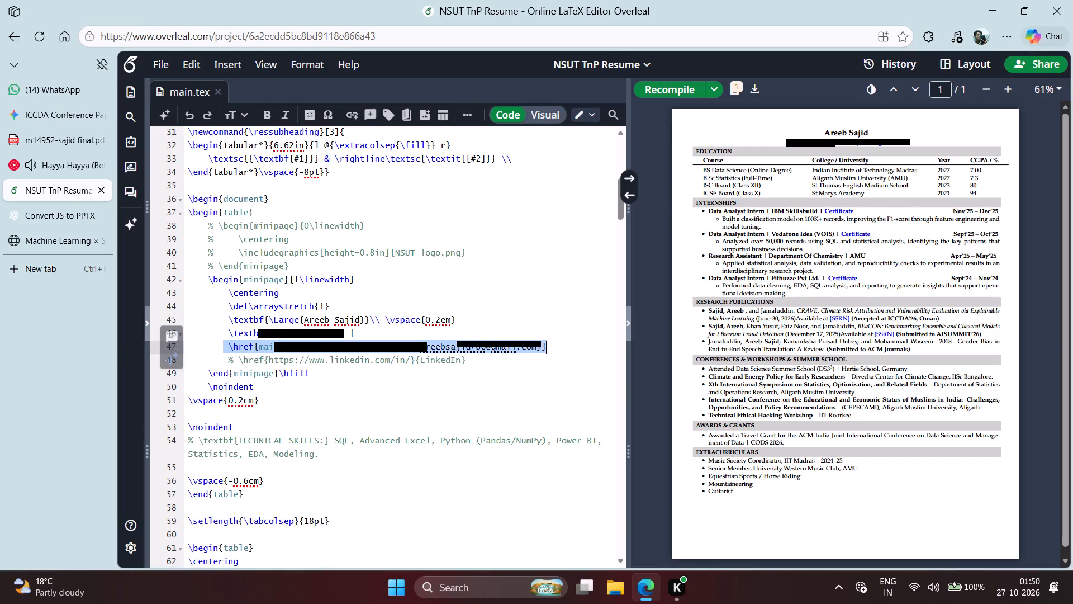
{"action": "left_click", "coordinate": [546, 345]}
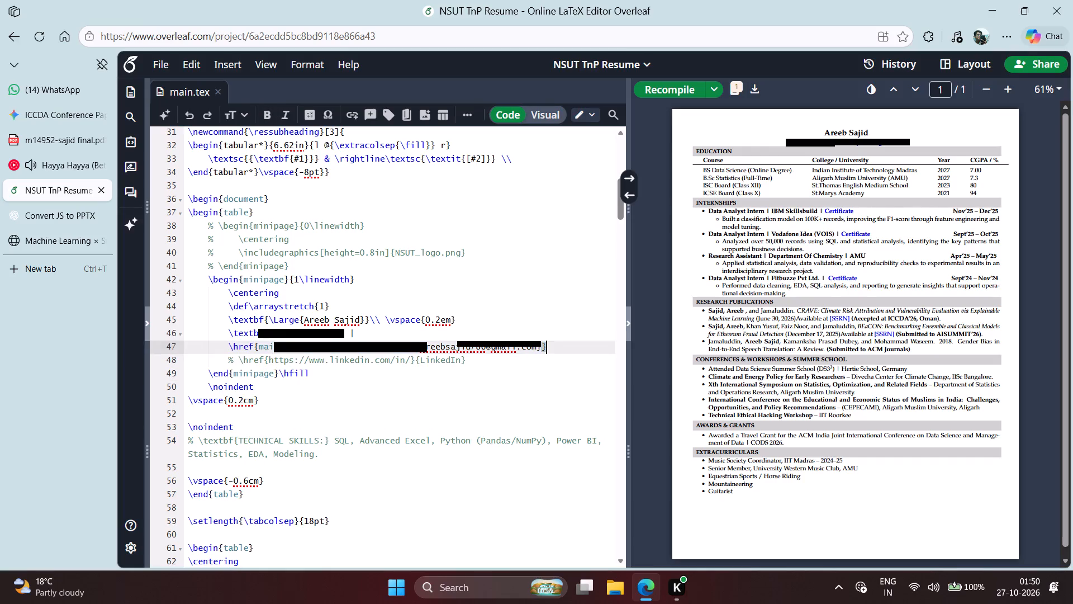
{"action": "left_click", "coordinate": [459, 319]}
{"action": "key", "text": "Return"}
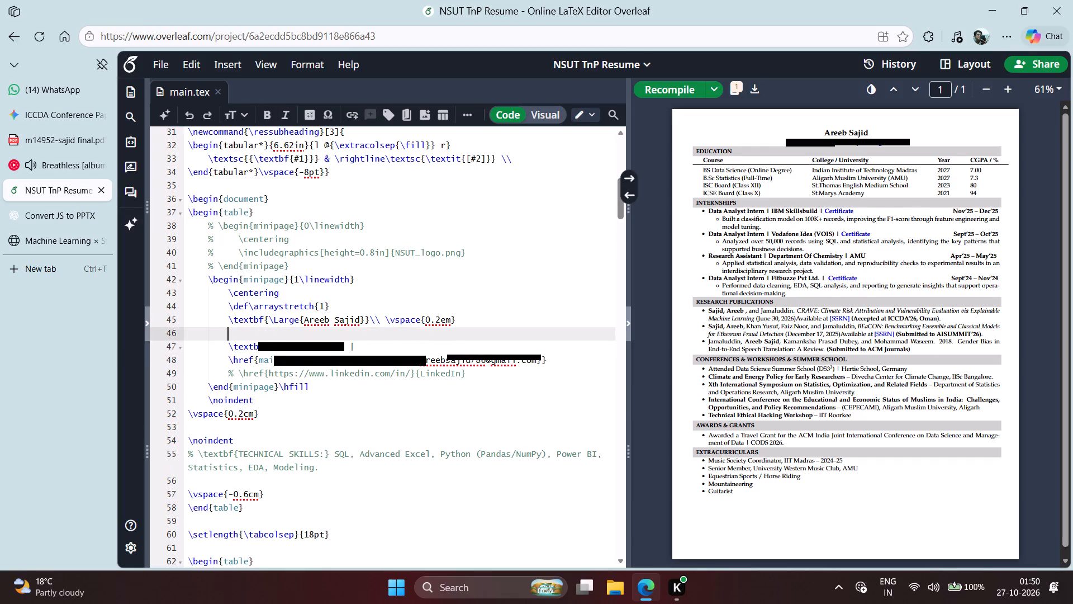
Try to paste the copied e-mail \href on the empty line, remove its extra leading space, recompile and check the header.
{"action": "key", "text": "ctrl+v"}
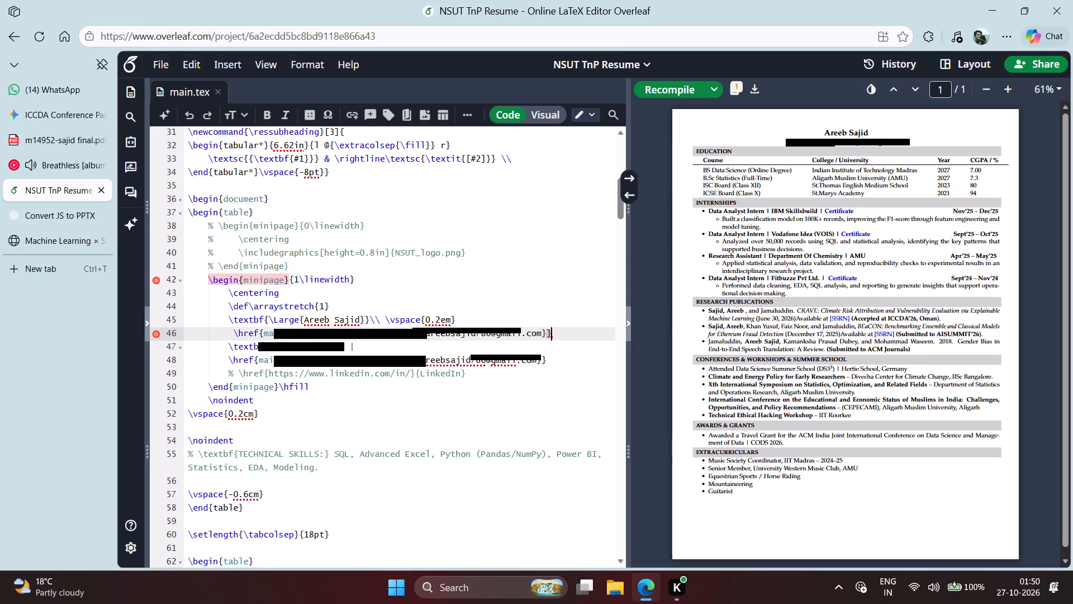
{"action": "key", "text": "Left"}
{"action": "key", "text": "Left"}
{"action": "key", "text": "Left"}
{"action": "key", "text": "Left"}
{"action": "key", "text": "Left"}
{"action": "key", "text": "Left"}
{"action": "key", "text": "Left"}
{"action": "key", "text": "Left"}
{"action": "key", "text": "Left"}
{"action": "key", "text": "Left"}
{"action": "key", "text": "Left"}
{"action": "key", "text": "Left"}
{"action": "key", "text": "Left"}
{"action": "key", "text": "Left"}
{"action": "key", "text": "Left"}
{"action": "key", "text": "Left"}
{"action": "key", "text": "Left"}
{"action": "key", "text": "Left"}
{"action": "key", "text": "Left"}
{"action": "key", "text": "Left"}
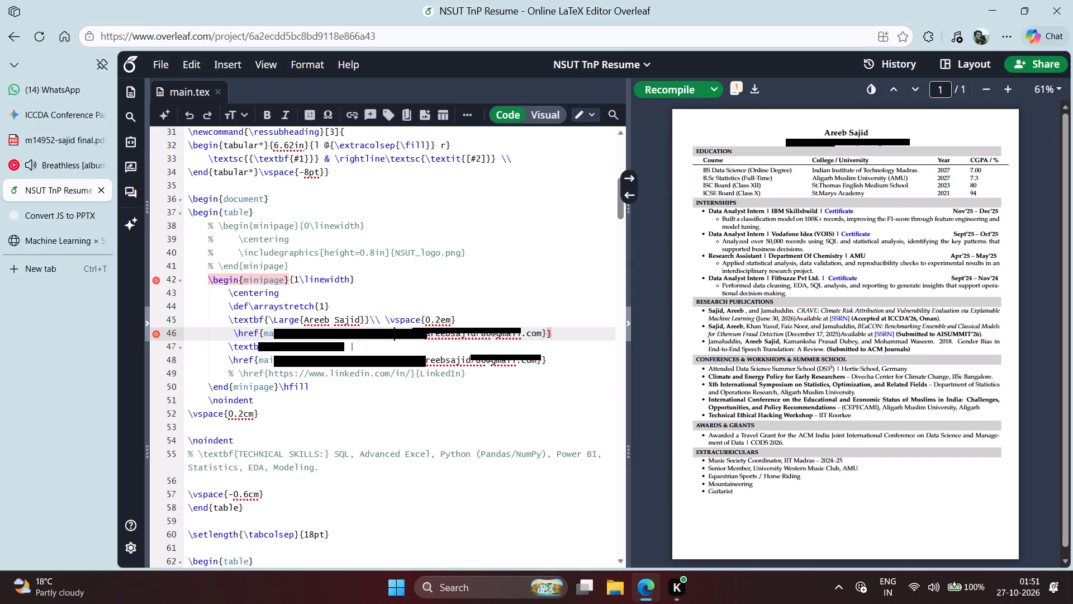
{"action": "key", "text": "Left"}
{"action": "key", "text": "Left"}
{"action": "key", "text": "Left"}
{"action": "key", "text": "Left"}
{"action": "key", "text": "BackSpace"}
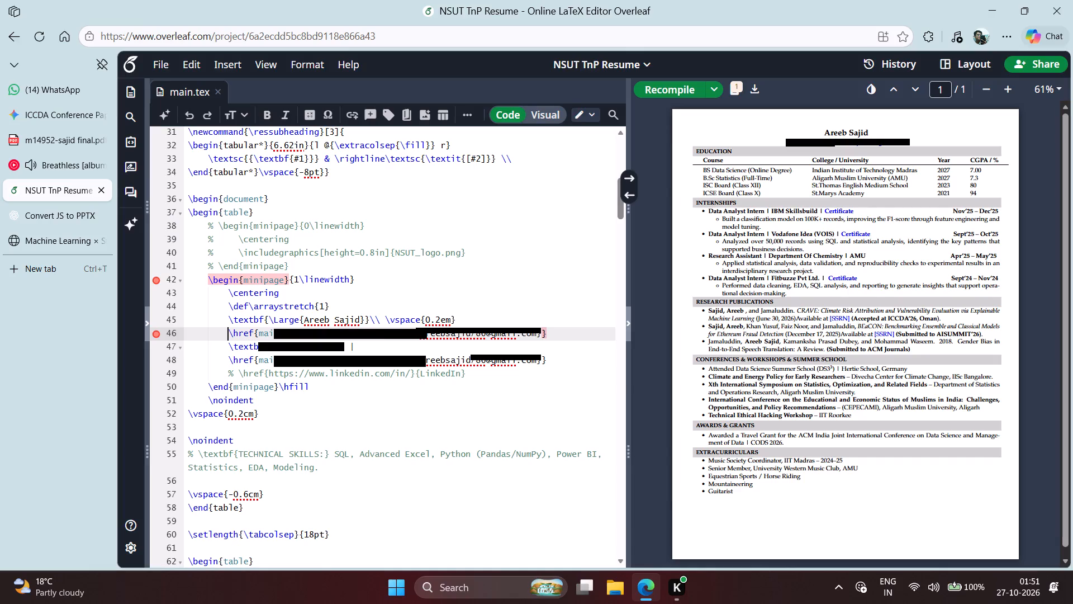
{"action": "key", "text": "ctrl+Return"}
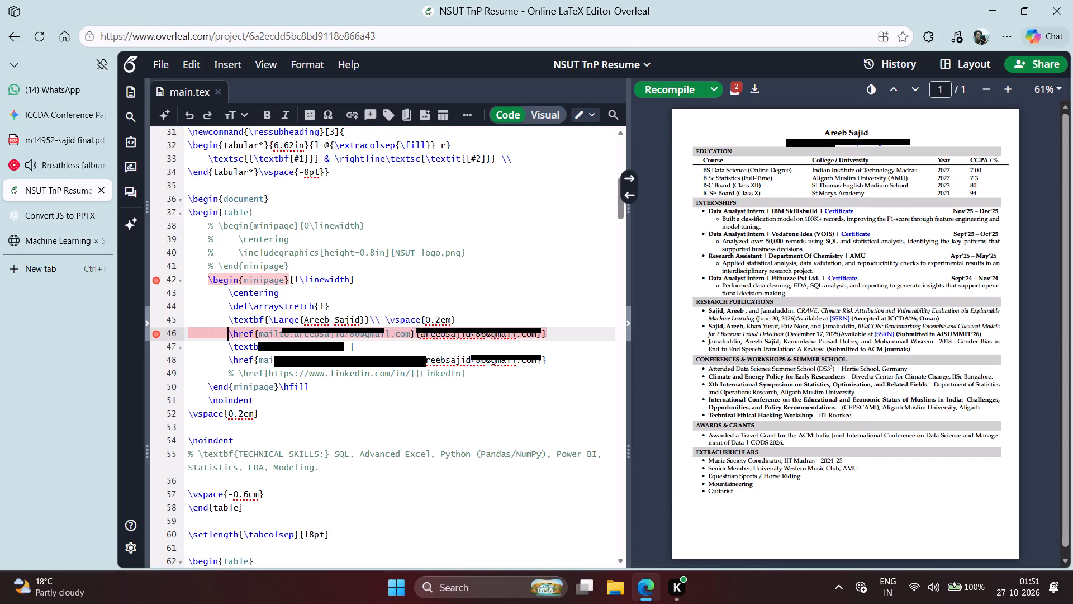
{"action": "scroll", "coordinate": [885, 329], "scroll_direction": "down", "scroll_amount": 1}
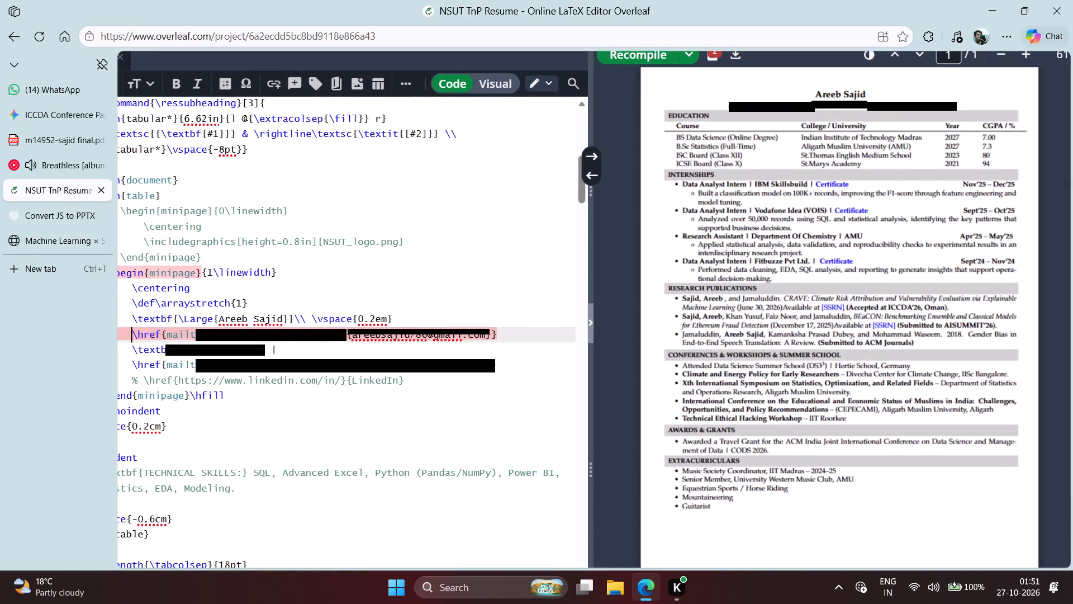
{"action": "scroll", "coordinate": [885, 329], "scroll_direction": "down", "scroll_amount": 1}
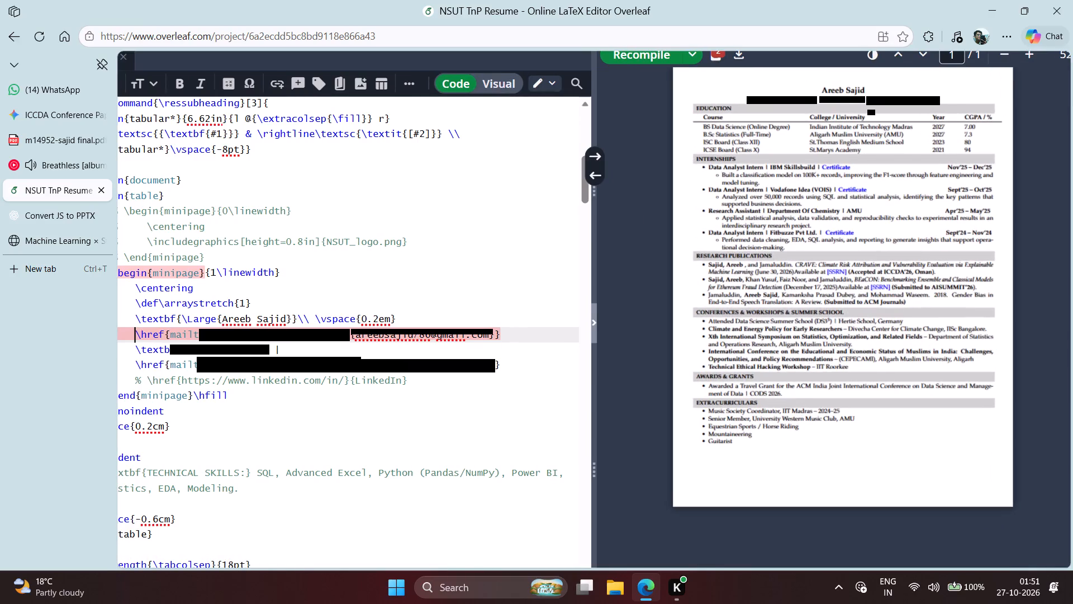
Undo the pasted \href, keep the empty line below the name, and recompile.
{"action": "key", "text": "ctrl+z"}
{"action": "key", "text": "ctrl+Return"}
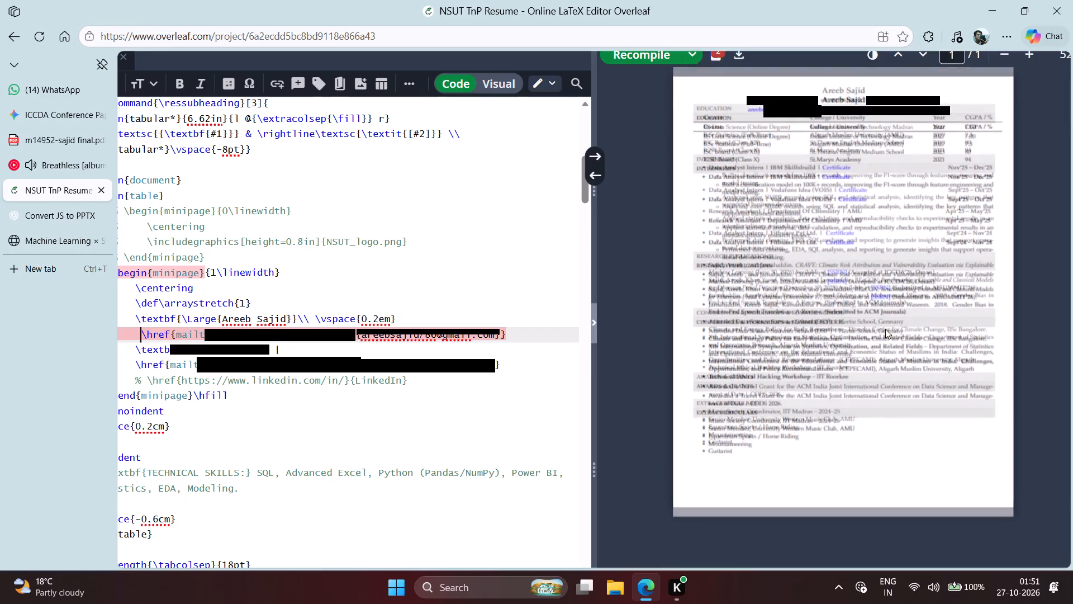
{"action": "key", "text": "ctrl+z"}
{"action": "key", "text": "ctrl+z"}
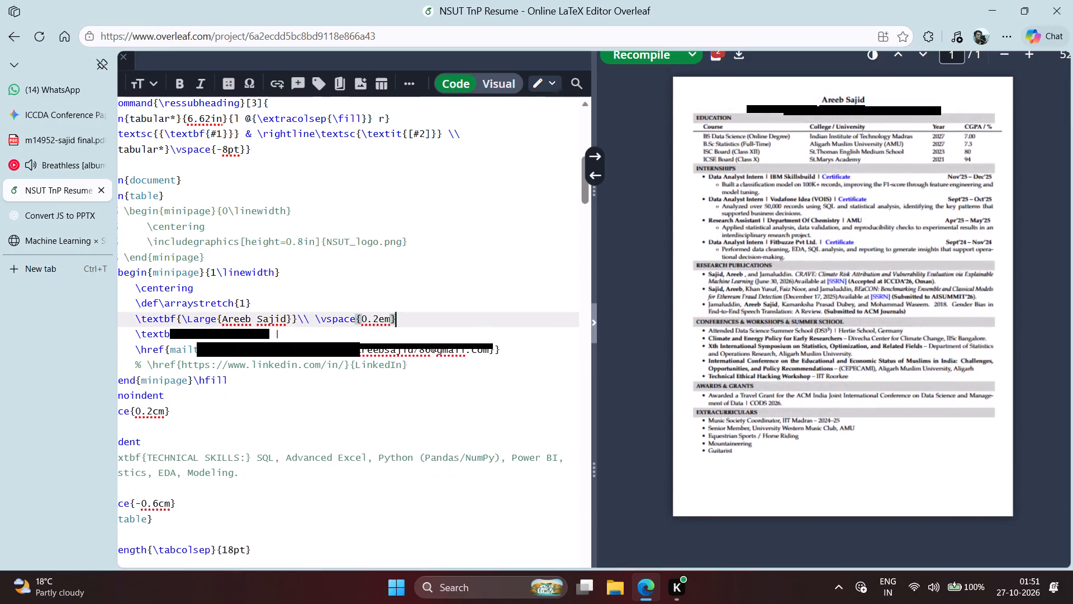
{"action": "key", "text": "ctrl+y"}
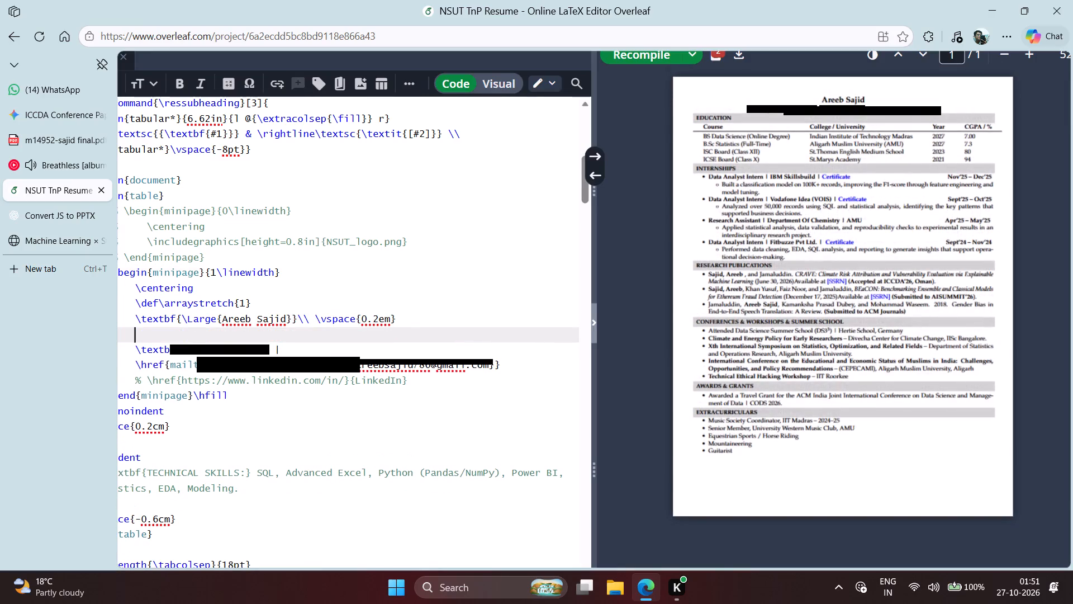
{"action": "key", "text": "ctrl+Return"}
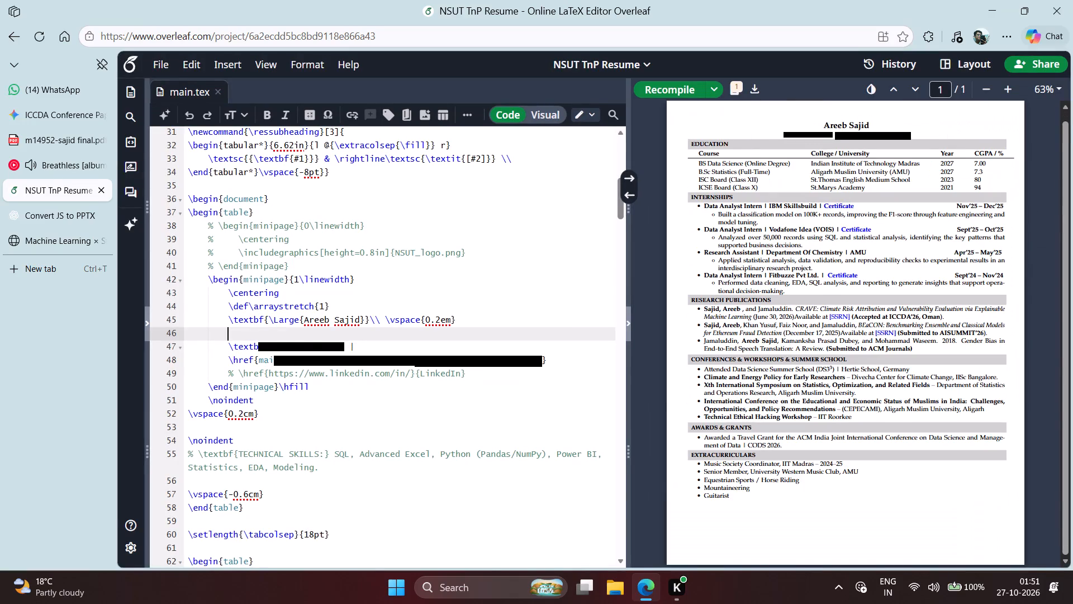
Paste the copied \href on the empty line below the name again, deleting its surplus closing brace and leading space.
{"action": "scroll", "coordinate": [813, 234], "scroll_direction": "up", "scroll_amount": 1}
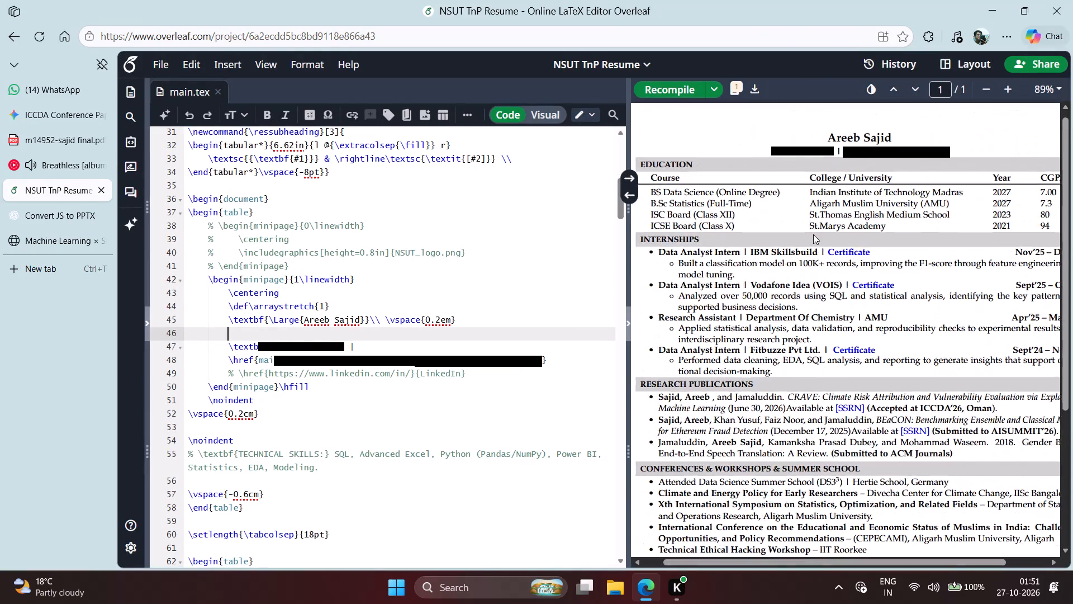
{"action": "scroll", "coordinate": [813, 234], "scroll_direction": "up", "scroll_amount": 4}
{"action": "scroll", "coordinate": [813, 234], "scroll_direction": "right", "scroll_amount": 1}
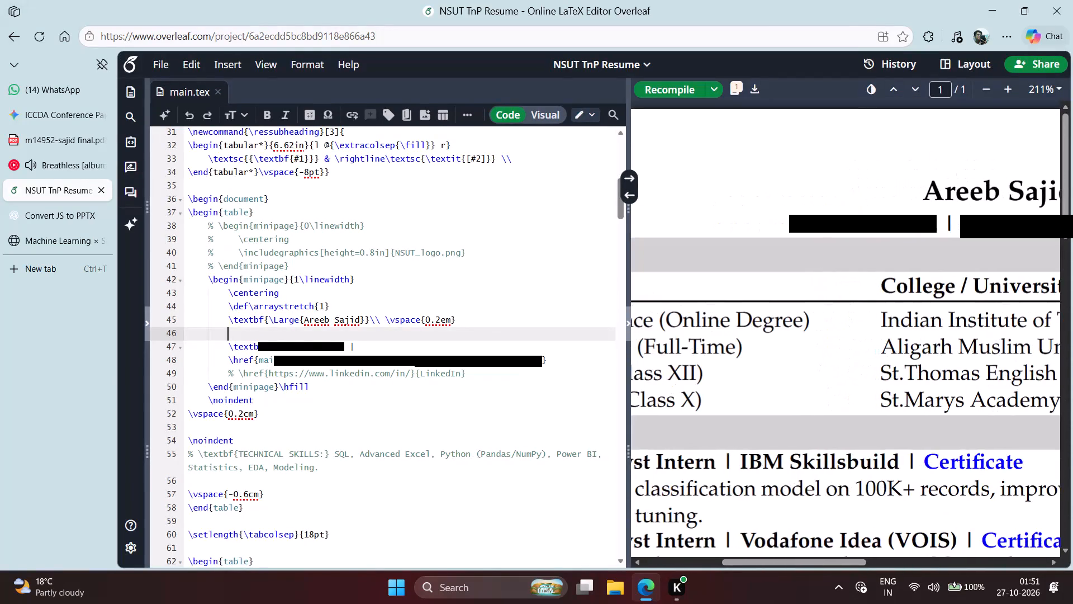
{"action": "left_click", "coordinate": [411, 337]}
{"action": "key", "text": "ctrl+v"}
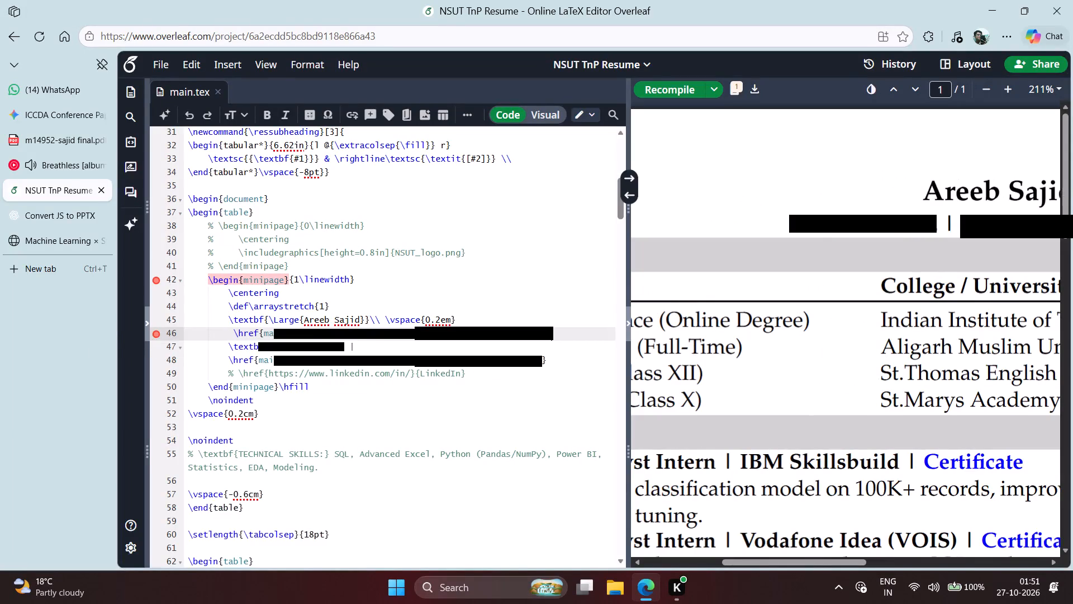
{"action": "key", "text": "BackSpace"}
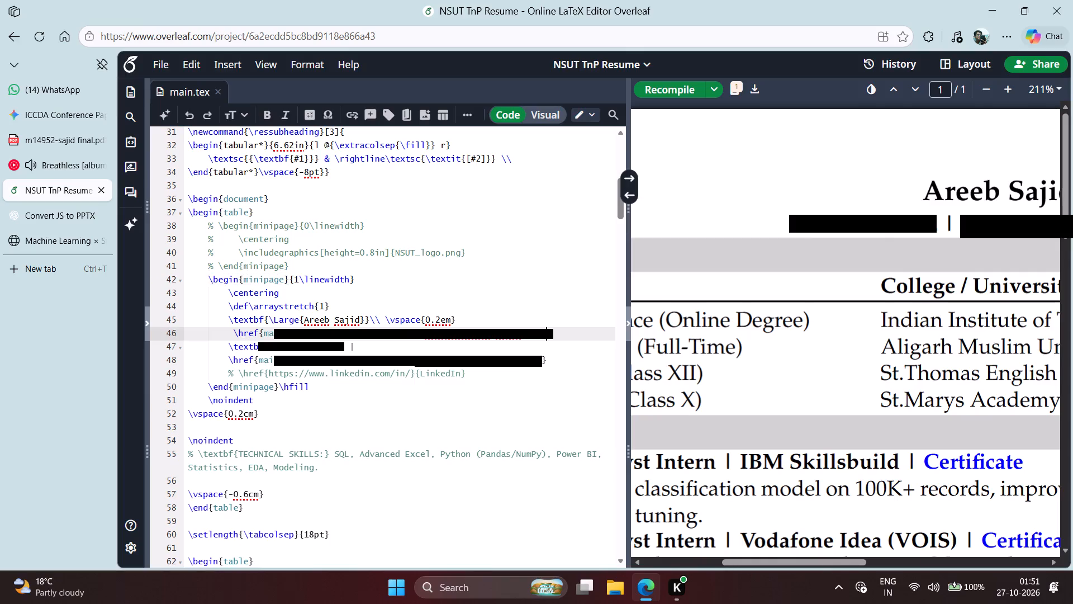
{"action": "left_click", "coordinate": [230, 332]}
{"action": "key", "text": "Right"}
{"action": "key", "text": "BackSpace"}
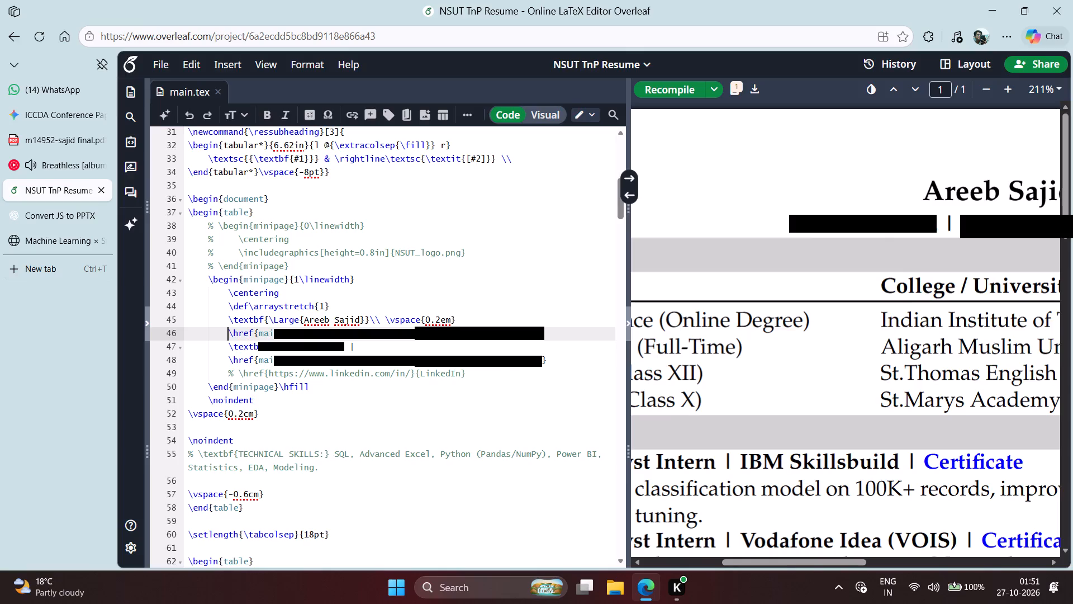
Open Google Scholar in a new tab, switch to the account named Areeb, copy the profile page's URL and close the tab.
{"action": "left_click", "coordinate": [60, 275]}
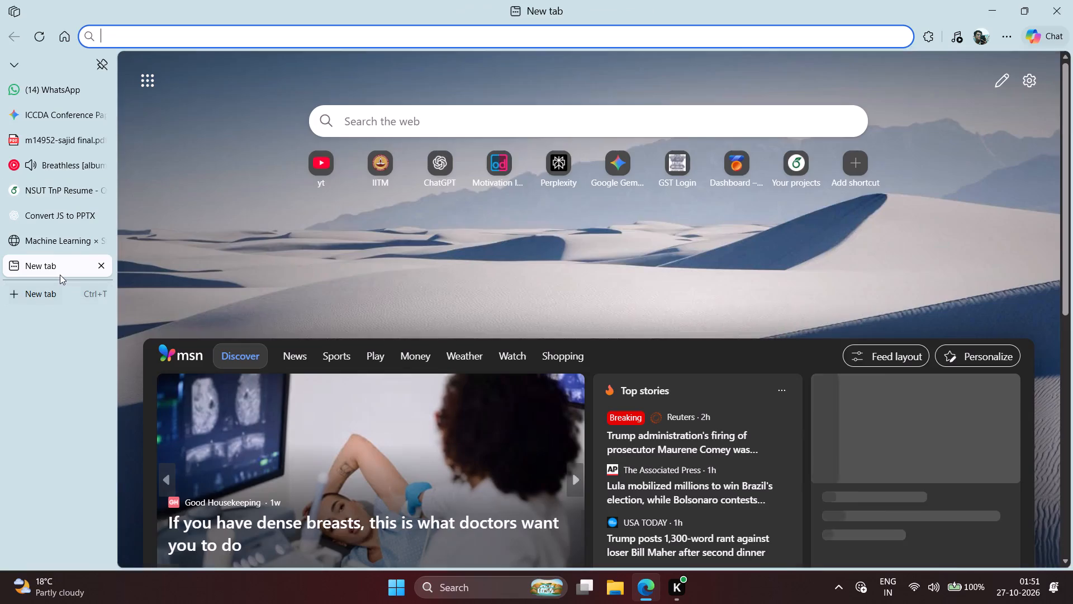
{"action": "type", "text": "googl"}
{"action": "key", "text": "Return"}
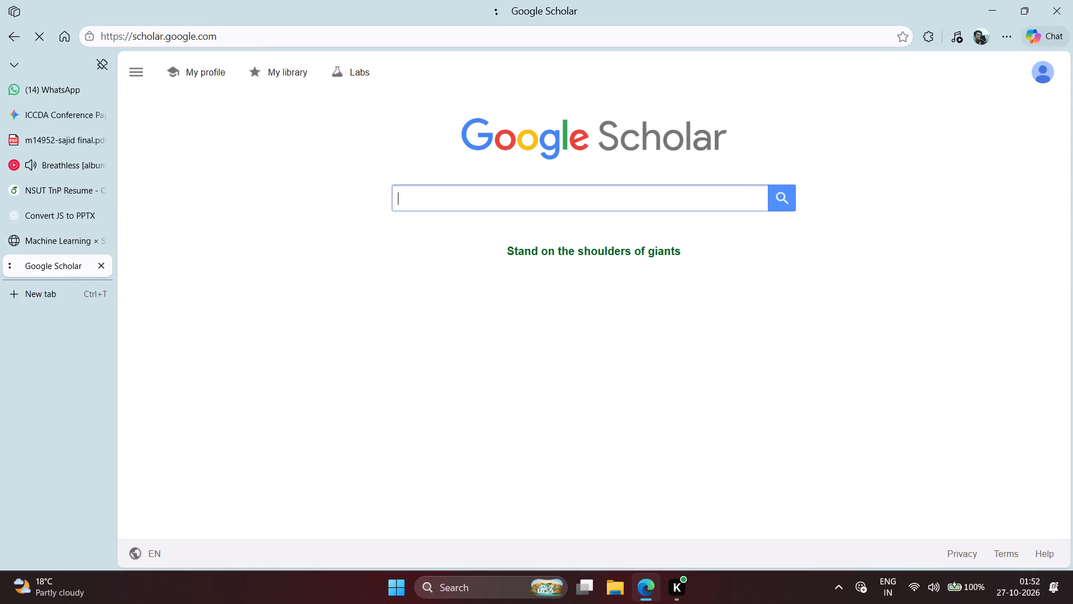
{"action": "left_click", "coordinate": [1042, 67]}
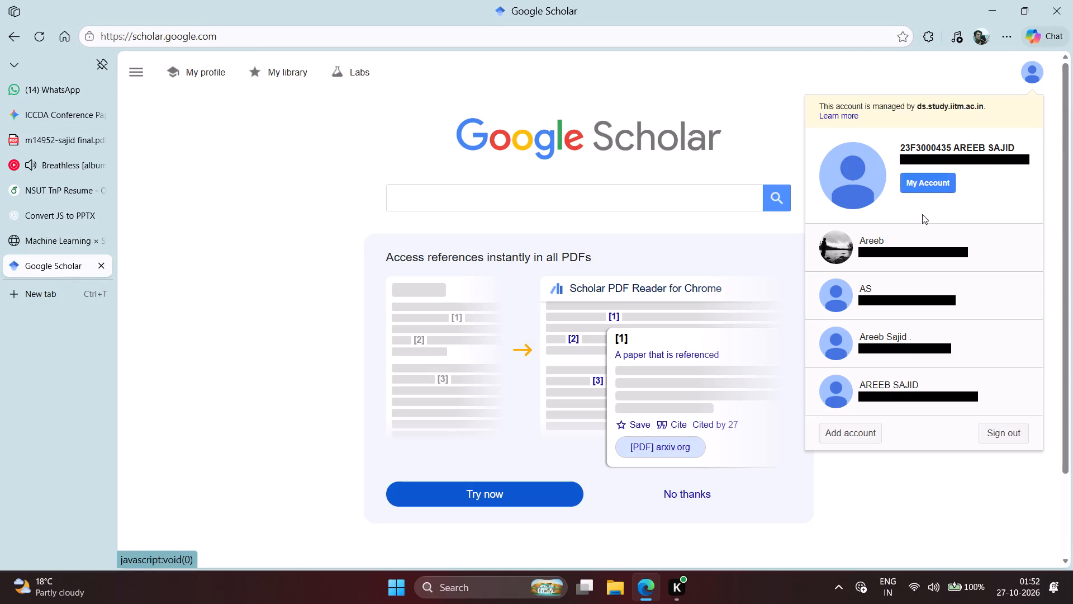
{"action": "left_click", "coordinate": [908, 237]}
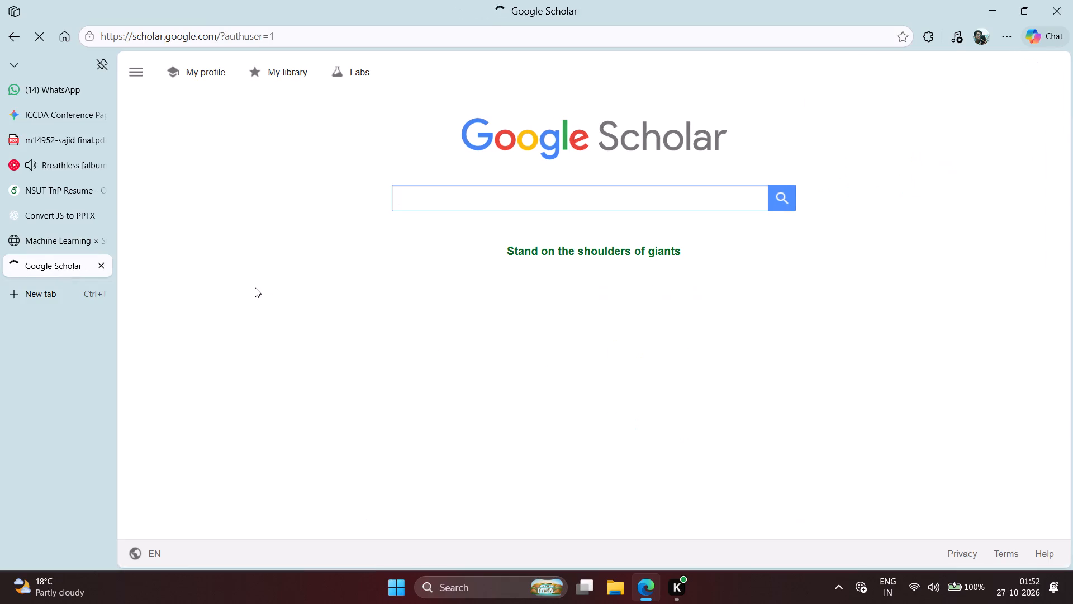
{"action": "left_click", "coordinate": [203, 73]}
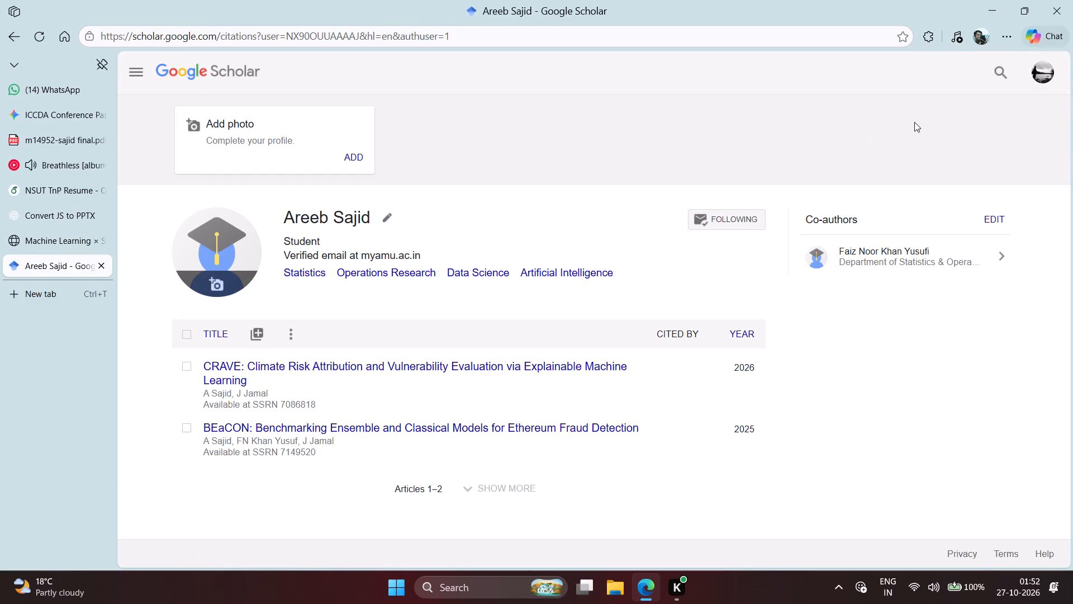
{"action": "left_click", "coordinate": [690, 34]}
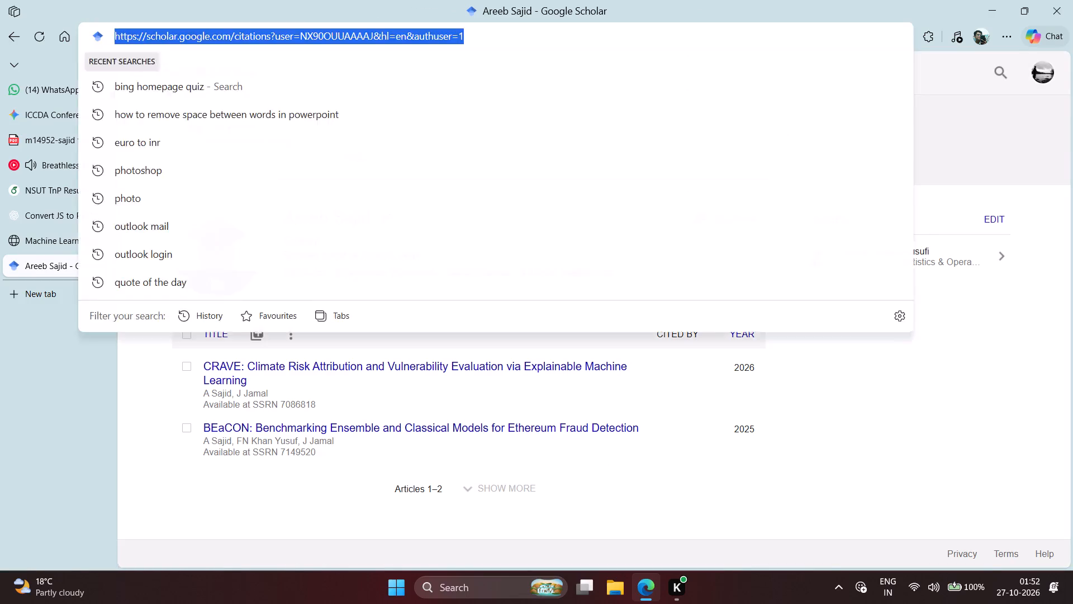
{"action": "key", "text": "ctrl+c"}
{"action": "key", "text": "ctrl+w"}
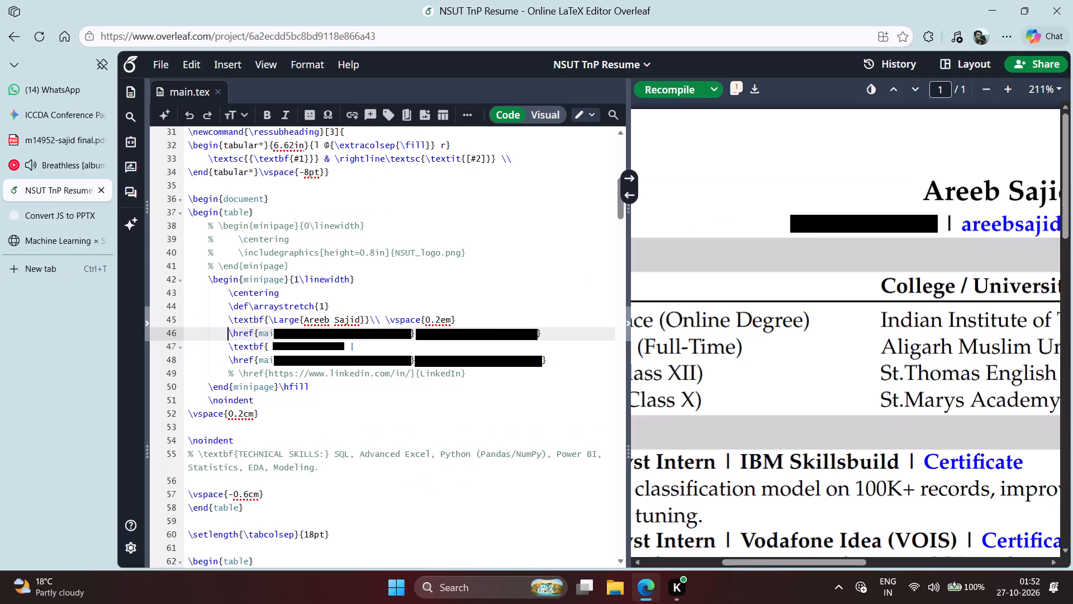
Check that the copied Google Scholar profile URL opens in an InPrivate window, and close that window.
{"action": "key", "text": "ctrl+shift+n"}
{"action": "key", "text": "ctrl+v"}
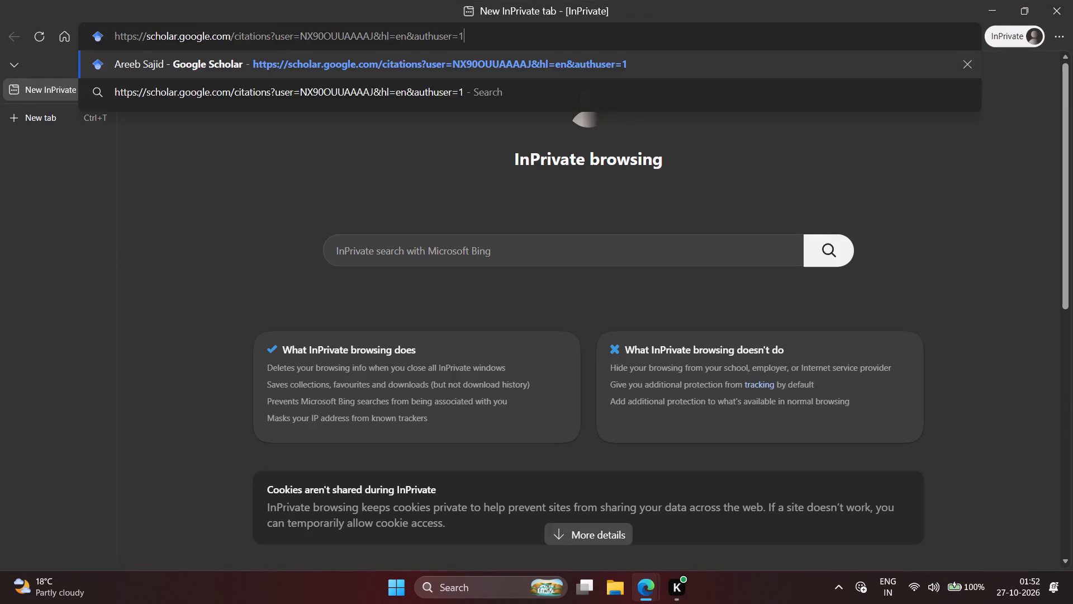
{"action": "key", "text": "Return"}
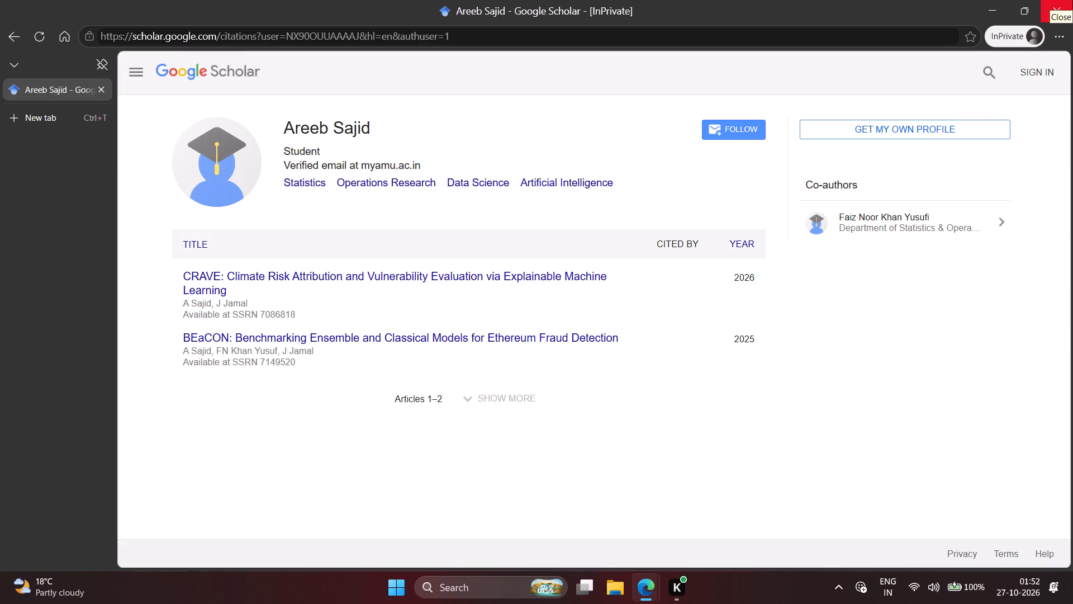
{"action": "left_click", "coordinate": [1072, 0]}
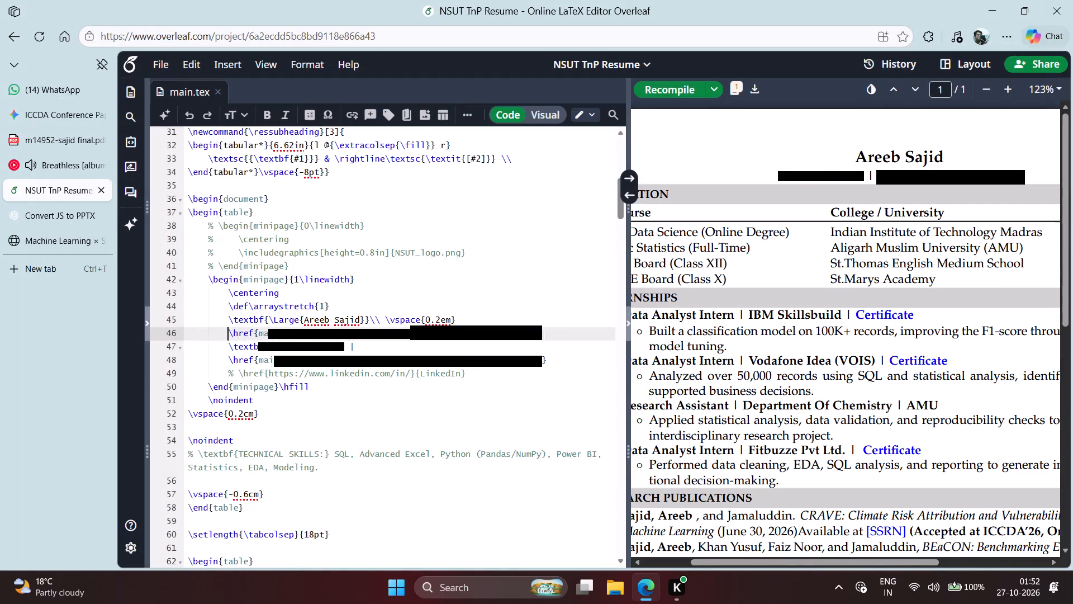
Replace the mailto target of the new \href below the name with the copied Google Scholar profile URL.
{"action": "left_click_drag", "start_coordinate": [258, 332], "coordinate": [412, 333]}
{"action": "key", "text": "ctrl+v"}
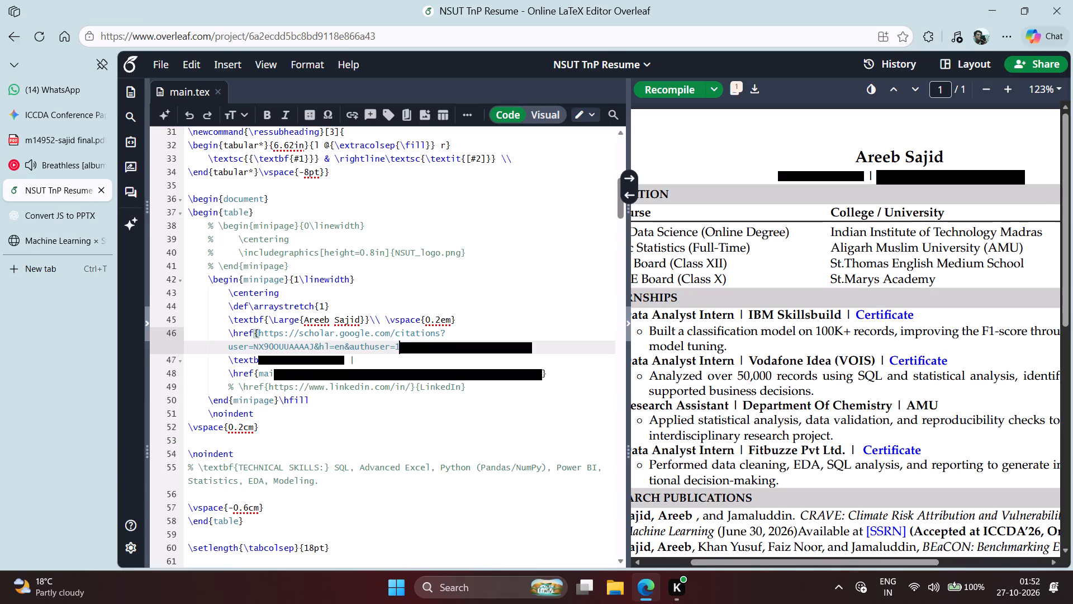
Replace the display text of the Google Scholar \href below the name with "Google Scholar" and recompile.
{"action": "left_click_drag", "start_coordinate": [410, 345], "coordinate": [524, 347]}
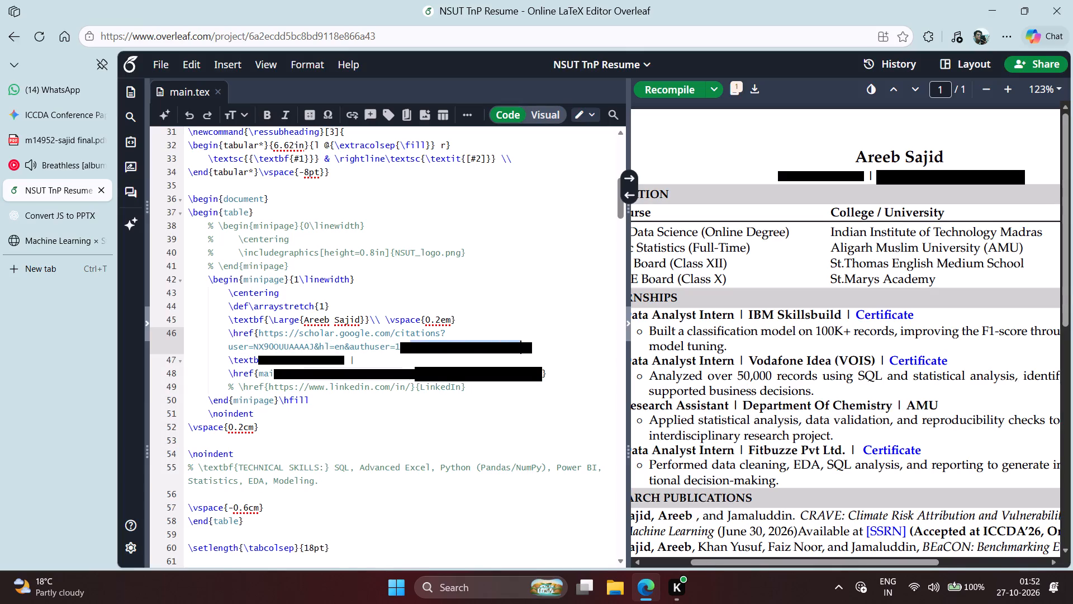
{"action": "left_click_drag", "start_coordinate": [524, 347], "coordinate": [526, 347]}
{"action": "type", "text": "Google Schlar"}
{"action": "key", "text": "BackSpace"}
{"action": "key", "text": "BackSpace"}
{"action": "key", "text": "BackSpace"}
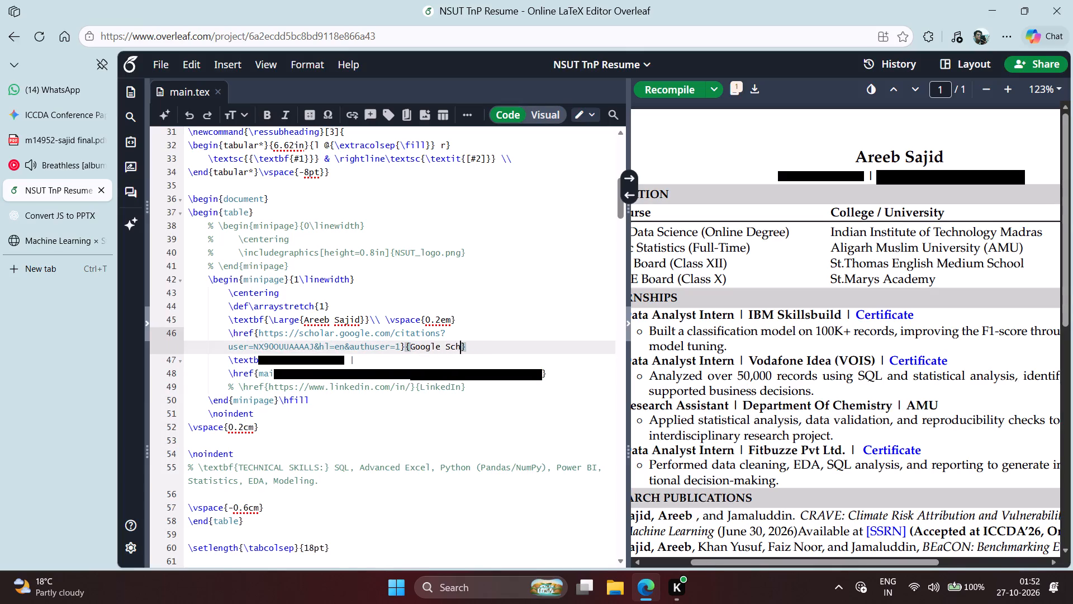
{"action": "type", "text": "olar"}
{"action": "key", "text": "ctrl+Return"}
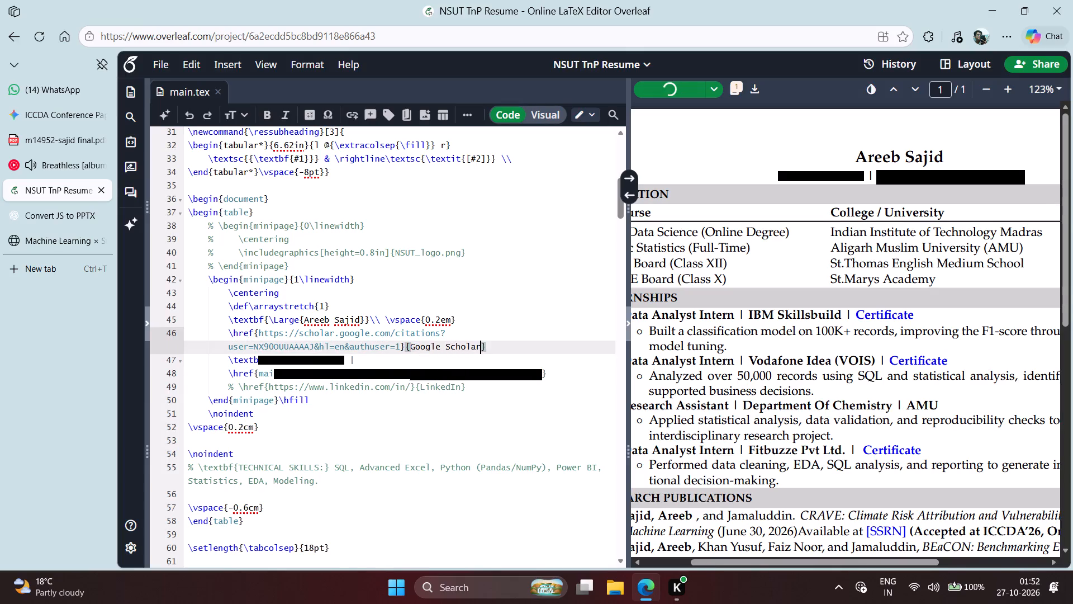
Add a "|" separator directly after the Google Scholar link and recompile.
{"action": "key", "text": "Right"}
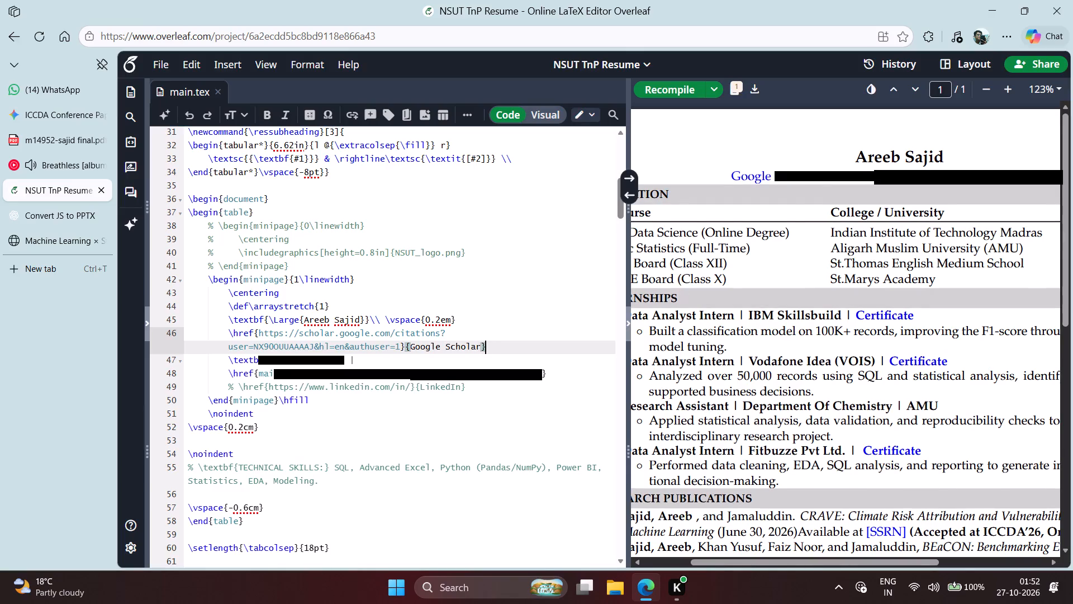
{"action": "key", "text": "shift+bar"}
{"action": "key", "text": "ctrl+Return"}
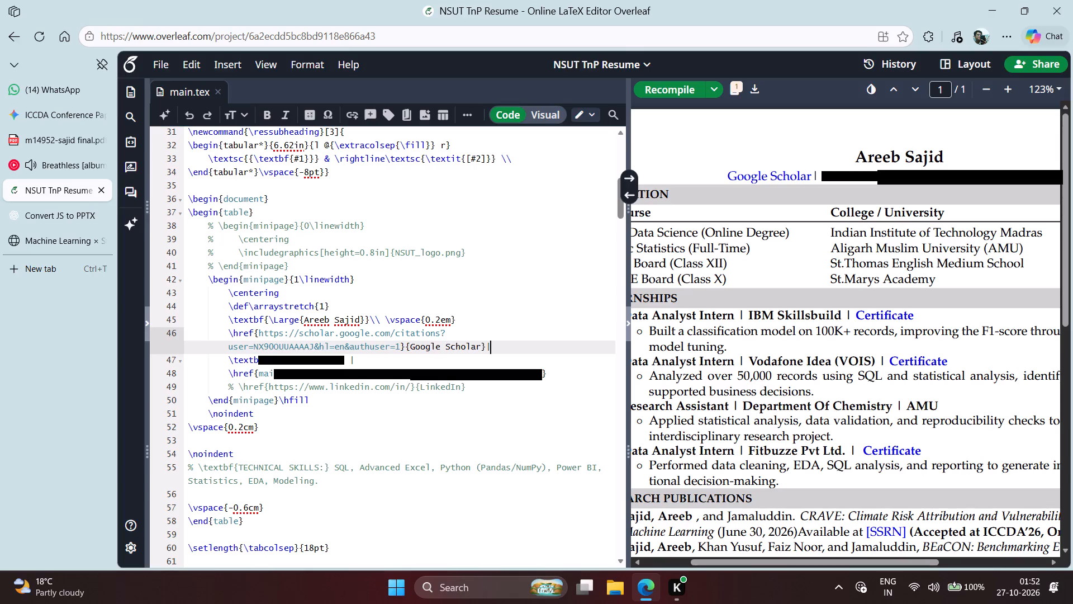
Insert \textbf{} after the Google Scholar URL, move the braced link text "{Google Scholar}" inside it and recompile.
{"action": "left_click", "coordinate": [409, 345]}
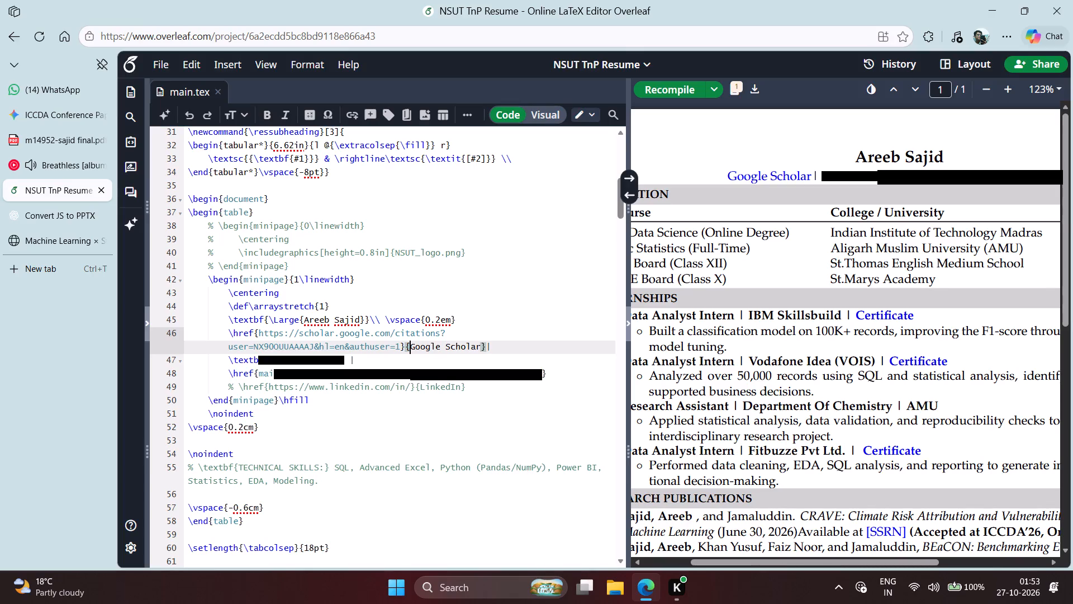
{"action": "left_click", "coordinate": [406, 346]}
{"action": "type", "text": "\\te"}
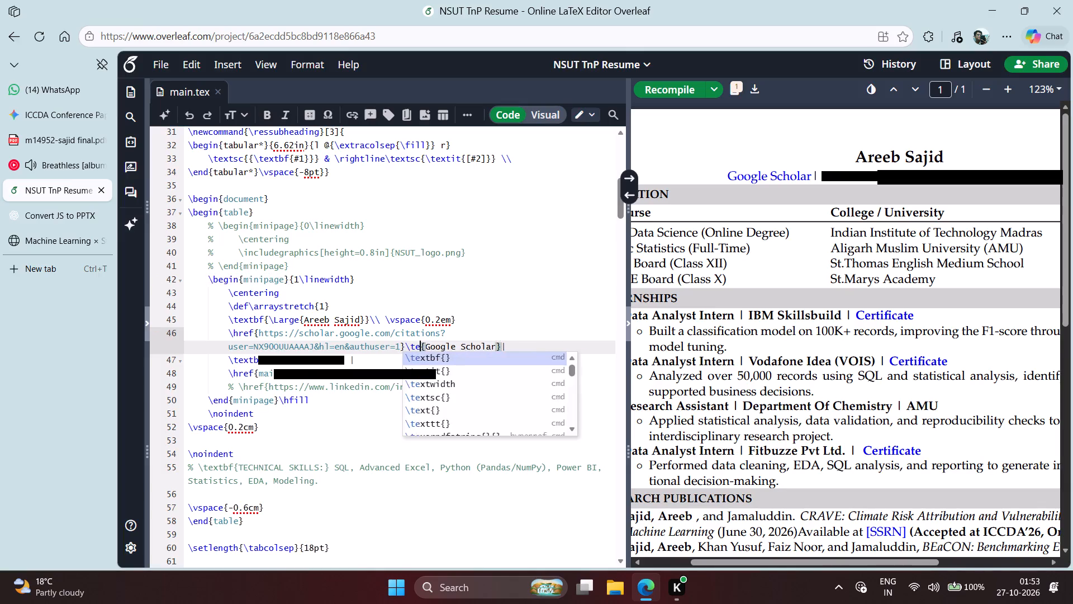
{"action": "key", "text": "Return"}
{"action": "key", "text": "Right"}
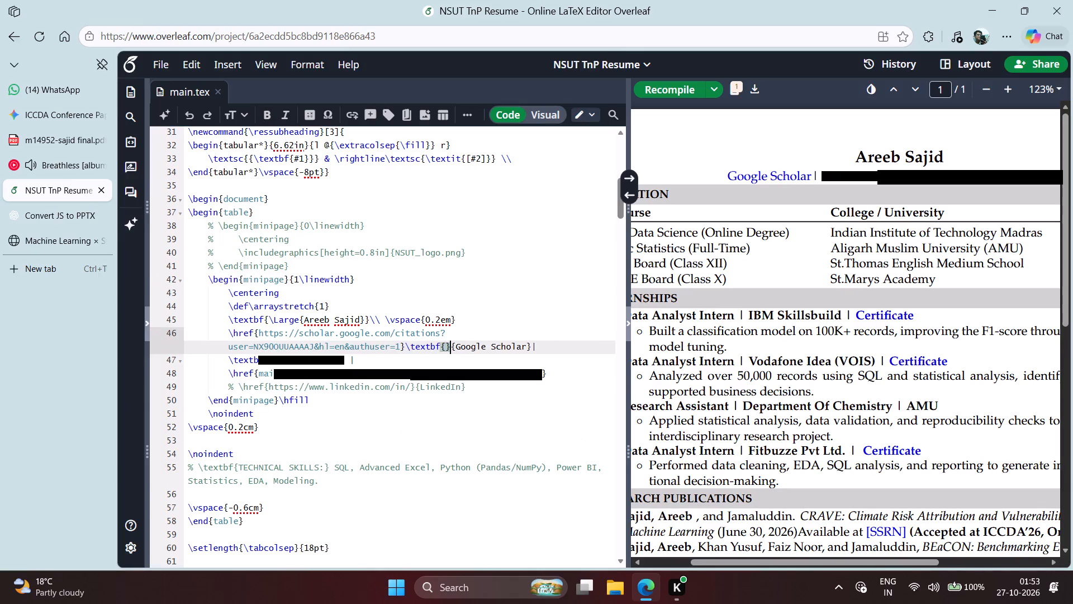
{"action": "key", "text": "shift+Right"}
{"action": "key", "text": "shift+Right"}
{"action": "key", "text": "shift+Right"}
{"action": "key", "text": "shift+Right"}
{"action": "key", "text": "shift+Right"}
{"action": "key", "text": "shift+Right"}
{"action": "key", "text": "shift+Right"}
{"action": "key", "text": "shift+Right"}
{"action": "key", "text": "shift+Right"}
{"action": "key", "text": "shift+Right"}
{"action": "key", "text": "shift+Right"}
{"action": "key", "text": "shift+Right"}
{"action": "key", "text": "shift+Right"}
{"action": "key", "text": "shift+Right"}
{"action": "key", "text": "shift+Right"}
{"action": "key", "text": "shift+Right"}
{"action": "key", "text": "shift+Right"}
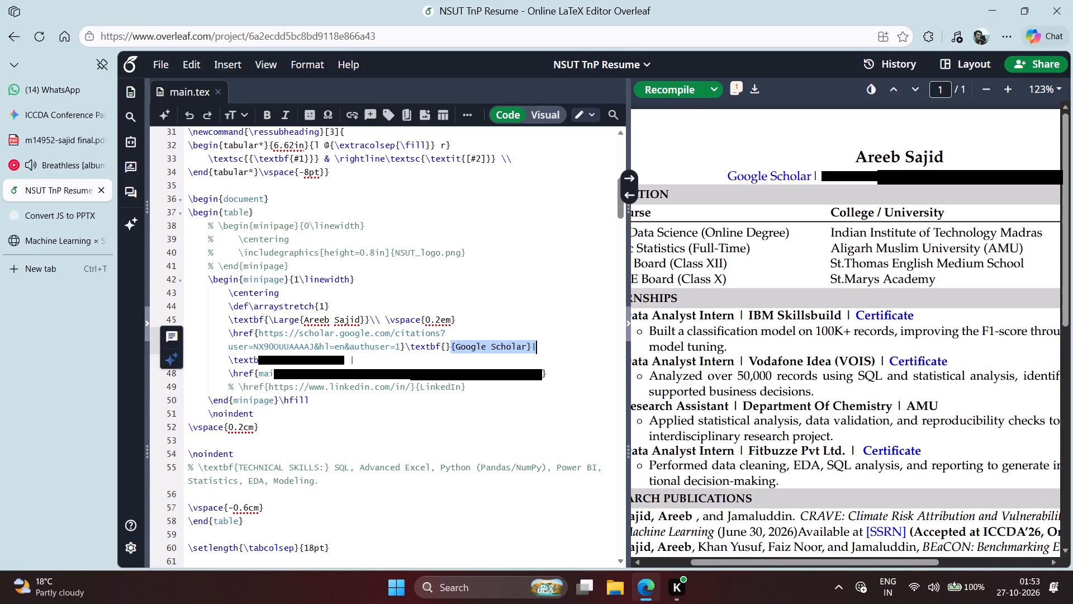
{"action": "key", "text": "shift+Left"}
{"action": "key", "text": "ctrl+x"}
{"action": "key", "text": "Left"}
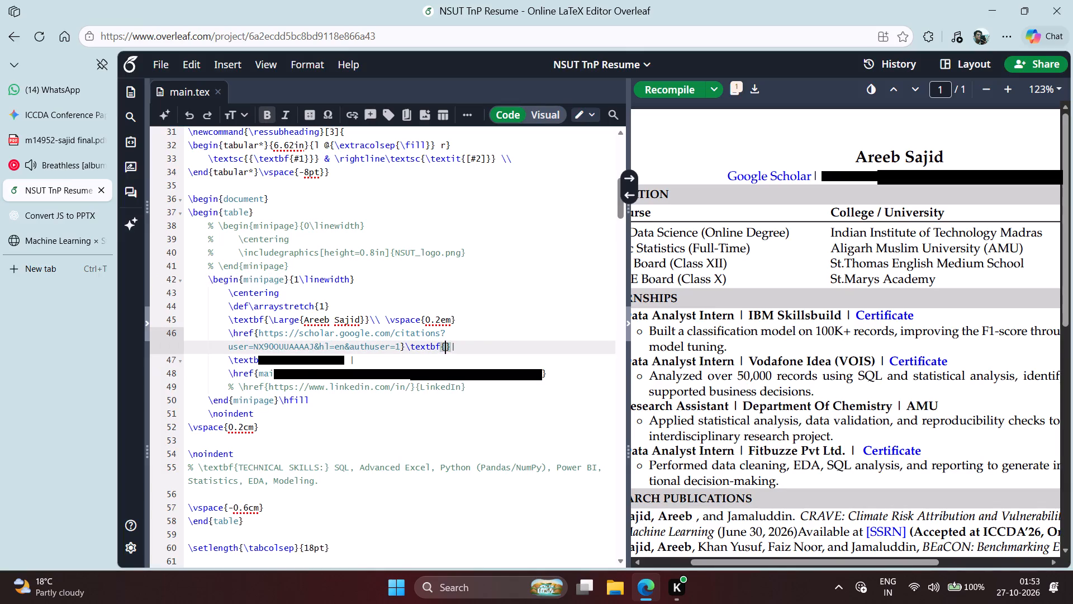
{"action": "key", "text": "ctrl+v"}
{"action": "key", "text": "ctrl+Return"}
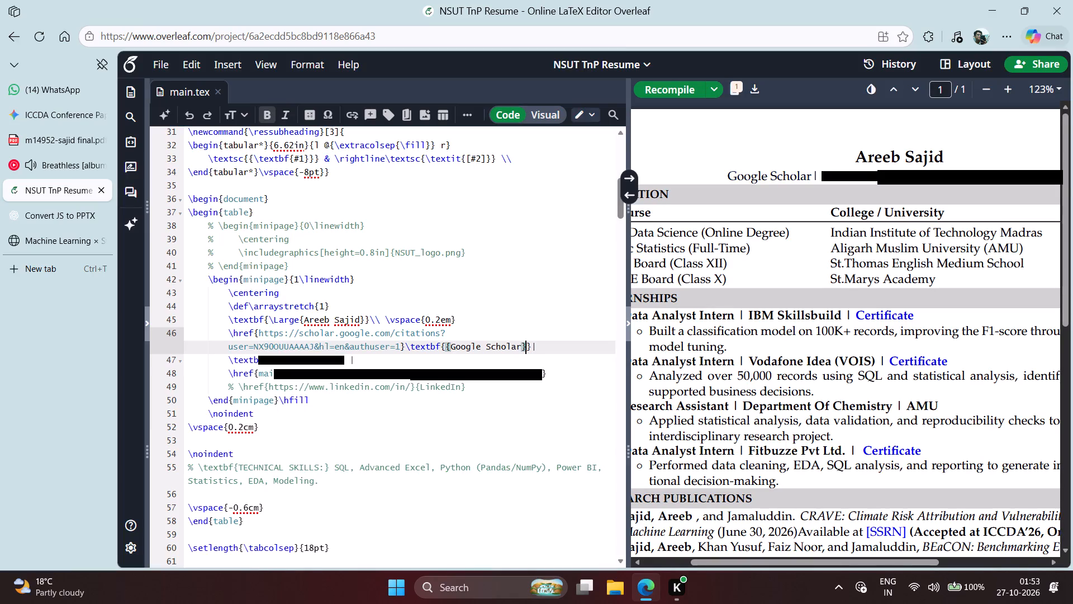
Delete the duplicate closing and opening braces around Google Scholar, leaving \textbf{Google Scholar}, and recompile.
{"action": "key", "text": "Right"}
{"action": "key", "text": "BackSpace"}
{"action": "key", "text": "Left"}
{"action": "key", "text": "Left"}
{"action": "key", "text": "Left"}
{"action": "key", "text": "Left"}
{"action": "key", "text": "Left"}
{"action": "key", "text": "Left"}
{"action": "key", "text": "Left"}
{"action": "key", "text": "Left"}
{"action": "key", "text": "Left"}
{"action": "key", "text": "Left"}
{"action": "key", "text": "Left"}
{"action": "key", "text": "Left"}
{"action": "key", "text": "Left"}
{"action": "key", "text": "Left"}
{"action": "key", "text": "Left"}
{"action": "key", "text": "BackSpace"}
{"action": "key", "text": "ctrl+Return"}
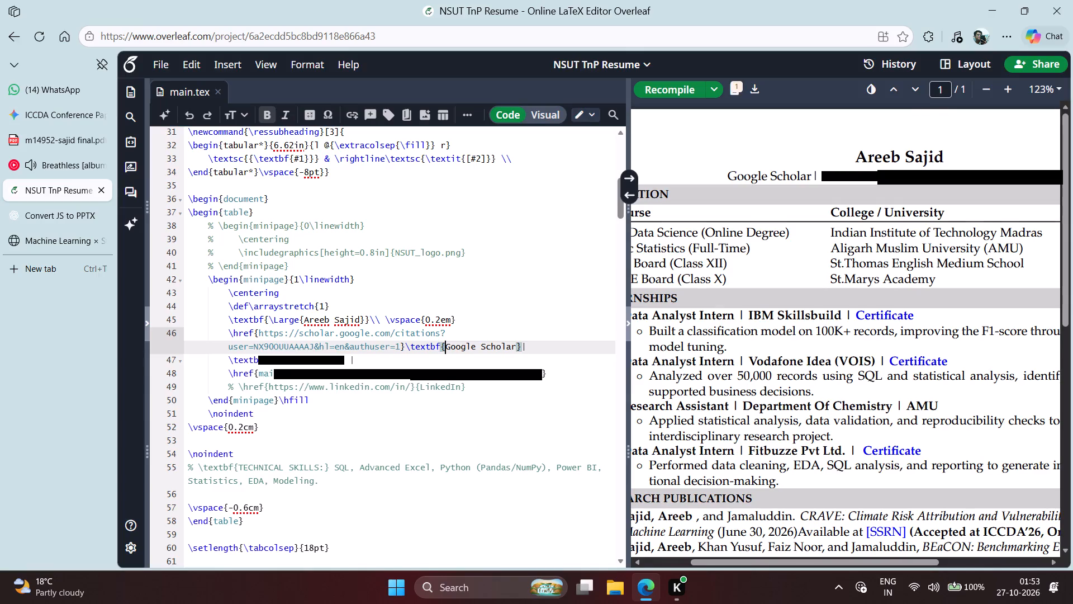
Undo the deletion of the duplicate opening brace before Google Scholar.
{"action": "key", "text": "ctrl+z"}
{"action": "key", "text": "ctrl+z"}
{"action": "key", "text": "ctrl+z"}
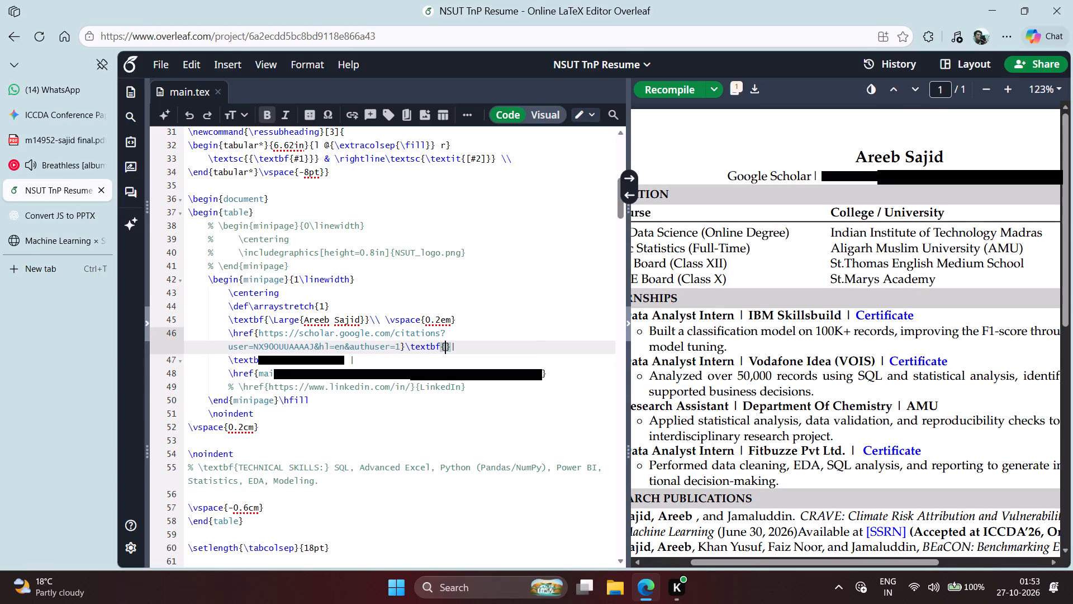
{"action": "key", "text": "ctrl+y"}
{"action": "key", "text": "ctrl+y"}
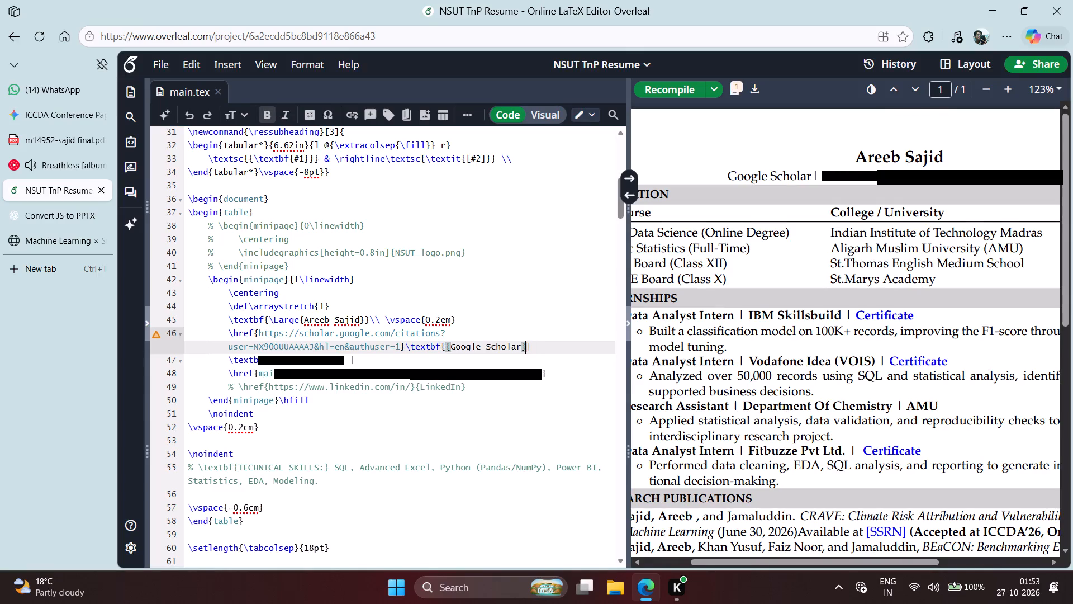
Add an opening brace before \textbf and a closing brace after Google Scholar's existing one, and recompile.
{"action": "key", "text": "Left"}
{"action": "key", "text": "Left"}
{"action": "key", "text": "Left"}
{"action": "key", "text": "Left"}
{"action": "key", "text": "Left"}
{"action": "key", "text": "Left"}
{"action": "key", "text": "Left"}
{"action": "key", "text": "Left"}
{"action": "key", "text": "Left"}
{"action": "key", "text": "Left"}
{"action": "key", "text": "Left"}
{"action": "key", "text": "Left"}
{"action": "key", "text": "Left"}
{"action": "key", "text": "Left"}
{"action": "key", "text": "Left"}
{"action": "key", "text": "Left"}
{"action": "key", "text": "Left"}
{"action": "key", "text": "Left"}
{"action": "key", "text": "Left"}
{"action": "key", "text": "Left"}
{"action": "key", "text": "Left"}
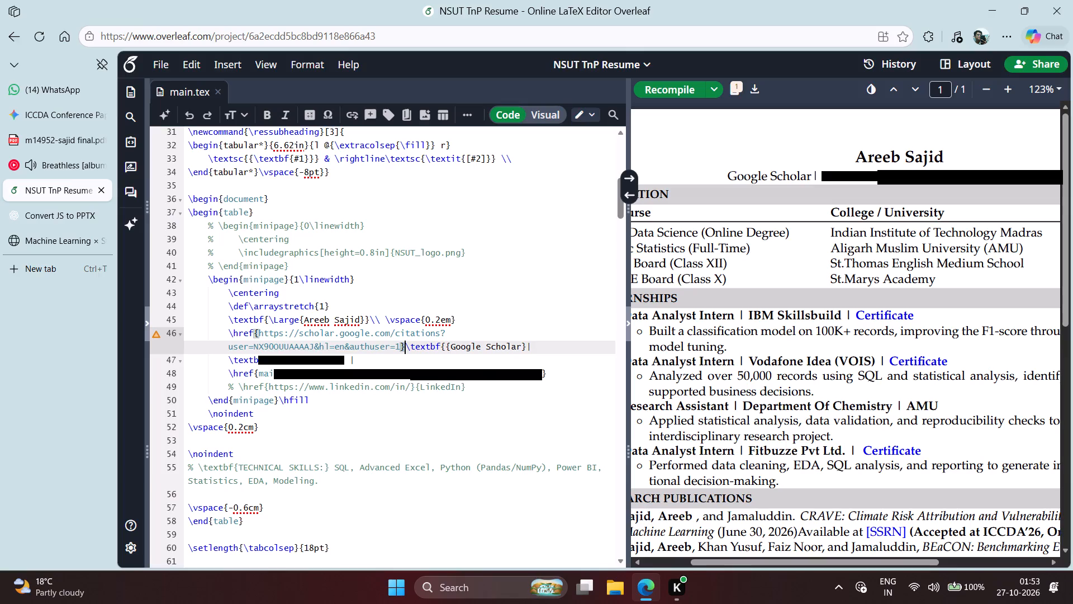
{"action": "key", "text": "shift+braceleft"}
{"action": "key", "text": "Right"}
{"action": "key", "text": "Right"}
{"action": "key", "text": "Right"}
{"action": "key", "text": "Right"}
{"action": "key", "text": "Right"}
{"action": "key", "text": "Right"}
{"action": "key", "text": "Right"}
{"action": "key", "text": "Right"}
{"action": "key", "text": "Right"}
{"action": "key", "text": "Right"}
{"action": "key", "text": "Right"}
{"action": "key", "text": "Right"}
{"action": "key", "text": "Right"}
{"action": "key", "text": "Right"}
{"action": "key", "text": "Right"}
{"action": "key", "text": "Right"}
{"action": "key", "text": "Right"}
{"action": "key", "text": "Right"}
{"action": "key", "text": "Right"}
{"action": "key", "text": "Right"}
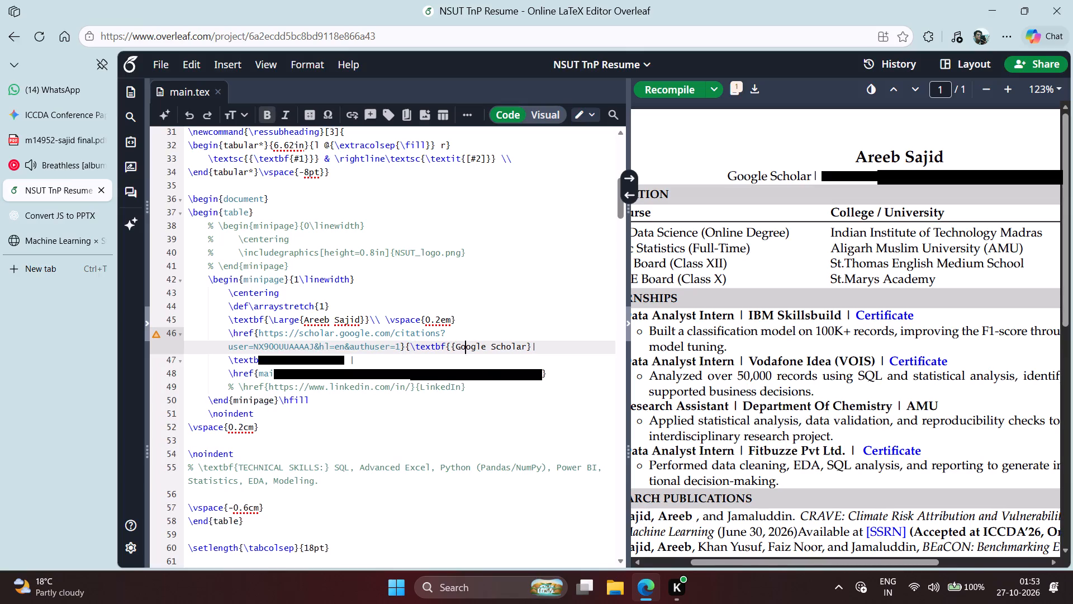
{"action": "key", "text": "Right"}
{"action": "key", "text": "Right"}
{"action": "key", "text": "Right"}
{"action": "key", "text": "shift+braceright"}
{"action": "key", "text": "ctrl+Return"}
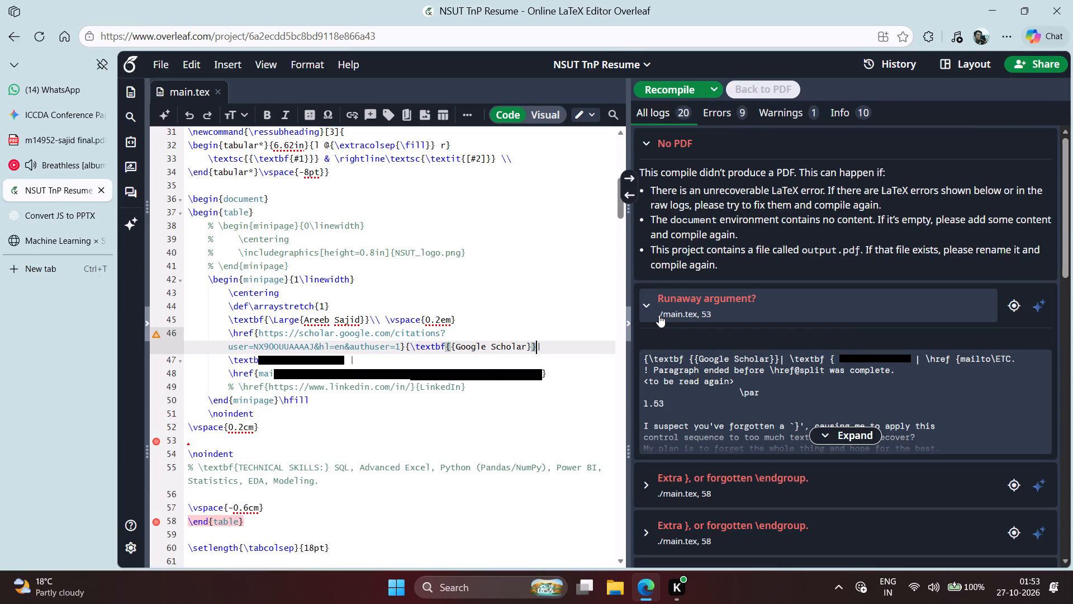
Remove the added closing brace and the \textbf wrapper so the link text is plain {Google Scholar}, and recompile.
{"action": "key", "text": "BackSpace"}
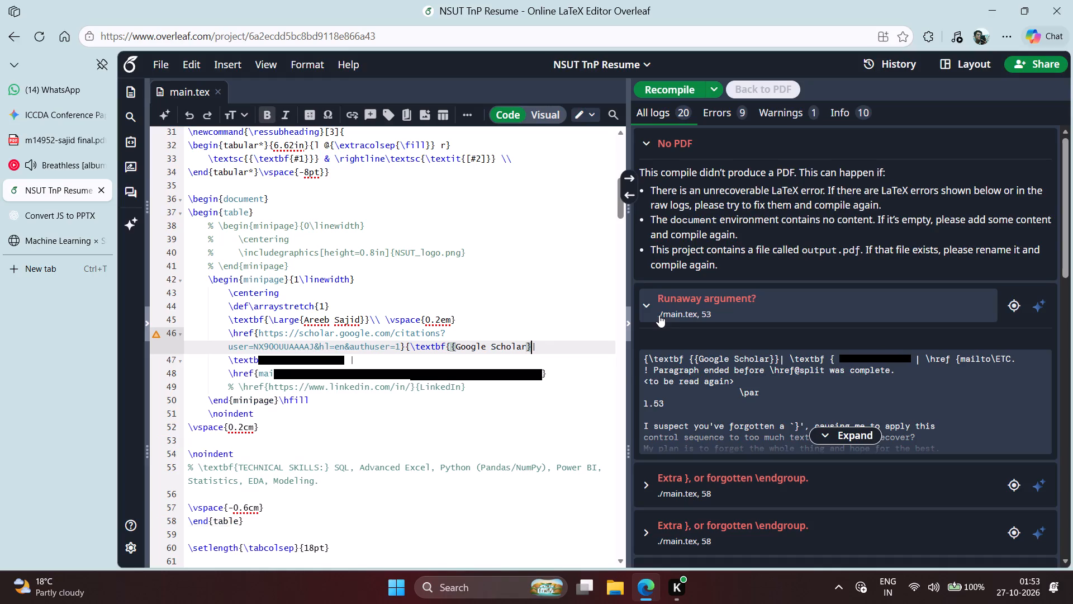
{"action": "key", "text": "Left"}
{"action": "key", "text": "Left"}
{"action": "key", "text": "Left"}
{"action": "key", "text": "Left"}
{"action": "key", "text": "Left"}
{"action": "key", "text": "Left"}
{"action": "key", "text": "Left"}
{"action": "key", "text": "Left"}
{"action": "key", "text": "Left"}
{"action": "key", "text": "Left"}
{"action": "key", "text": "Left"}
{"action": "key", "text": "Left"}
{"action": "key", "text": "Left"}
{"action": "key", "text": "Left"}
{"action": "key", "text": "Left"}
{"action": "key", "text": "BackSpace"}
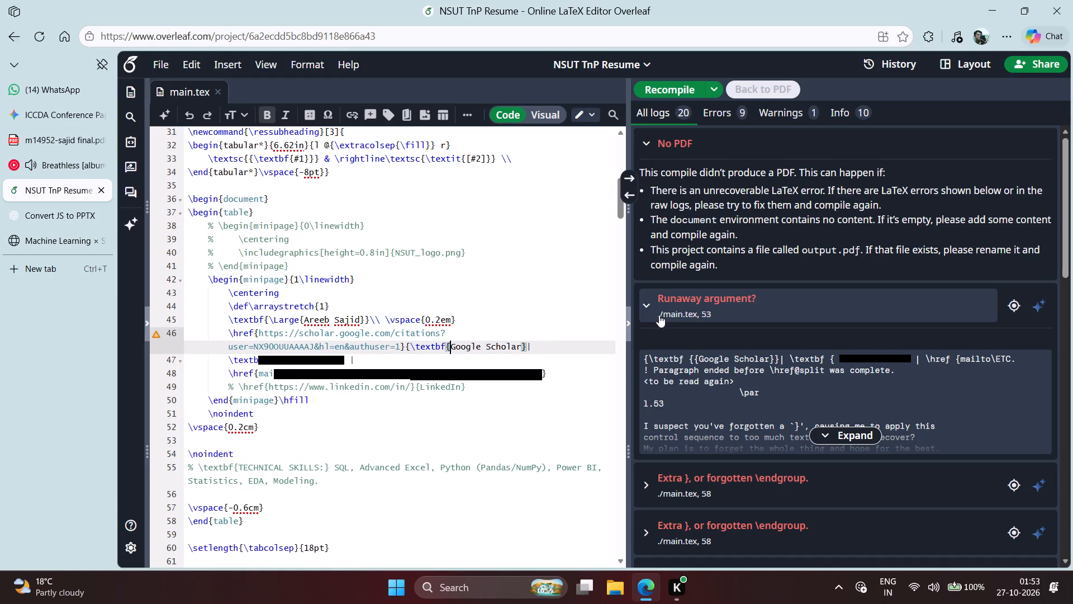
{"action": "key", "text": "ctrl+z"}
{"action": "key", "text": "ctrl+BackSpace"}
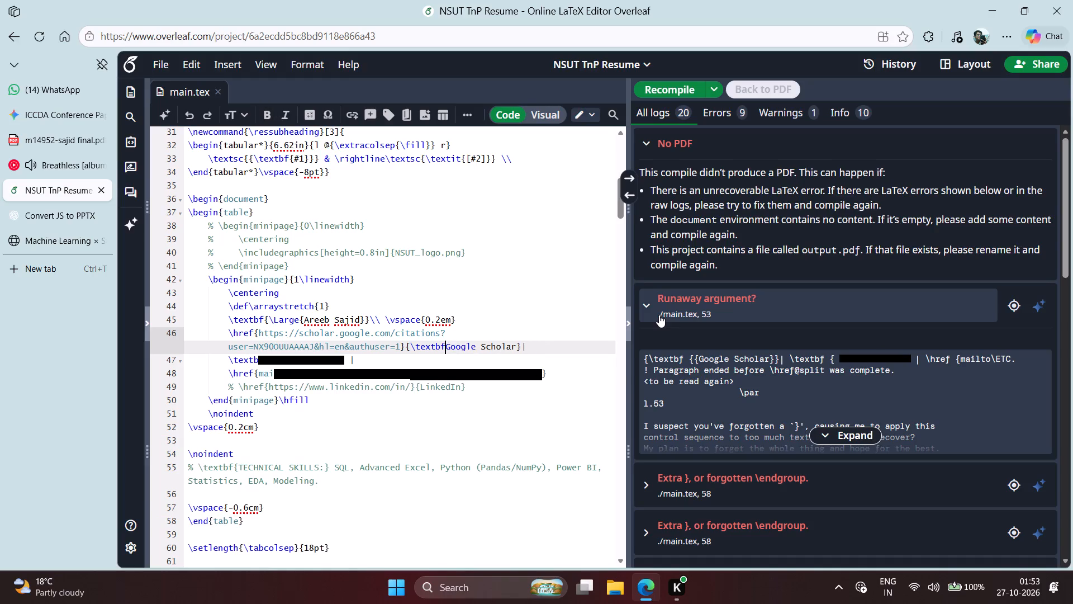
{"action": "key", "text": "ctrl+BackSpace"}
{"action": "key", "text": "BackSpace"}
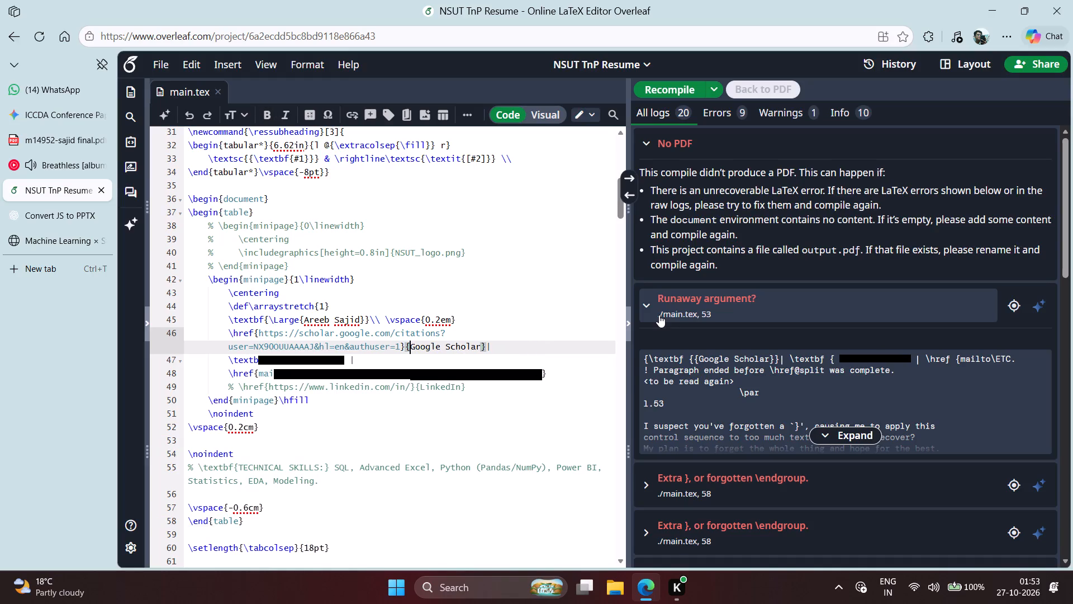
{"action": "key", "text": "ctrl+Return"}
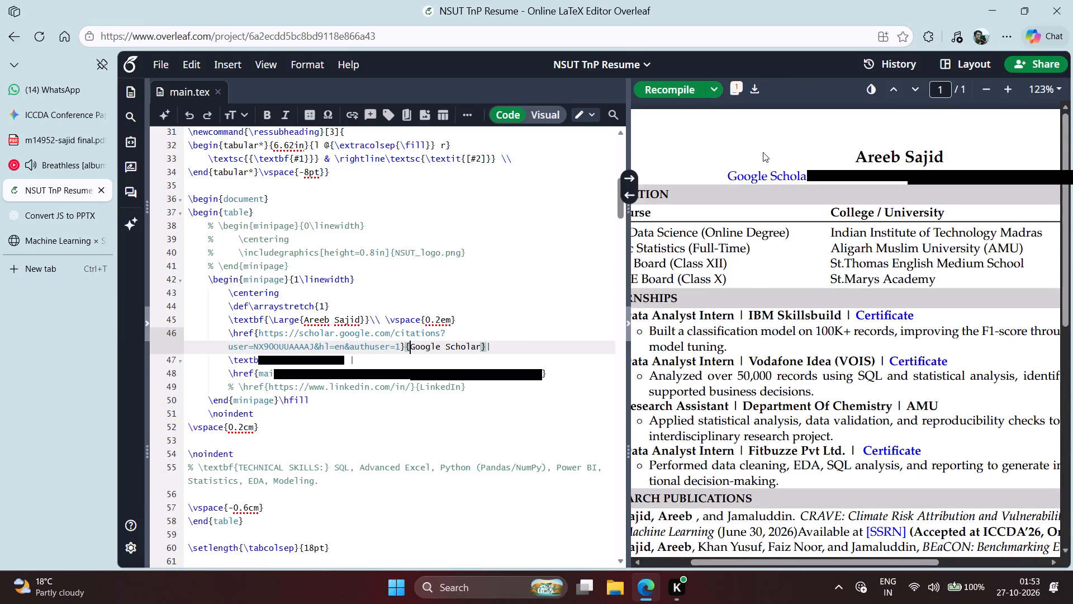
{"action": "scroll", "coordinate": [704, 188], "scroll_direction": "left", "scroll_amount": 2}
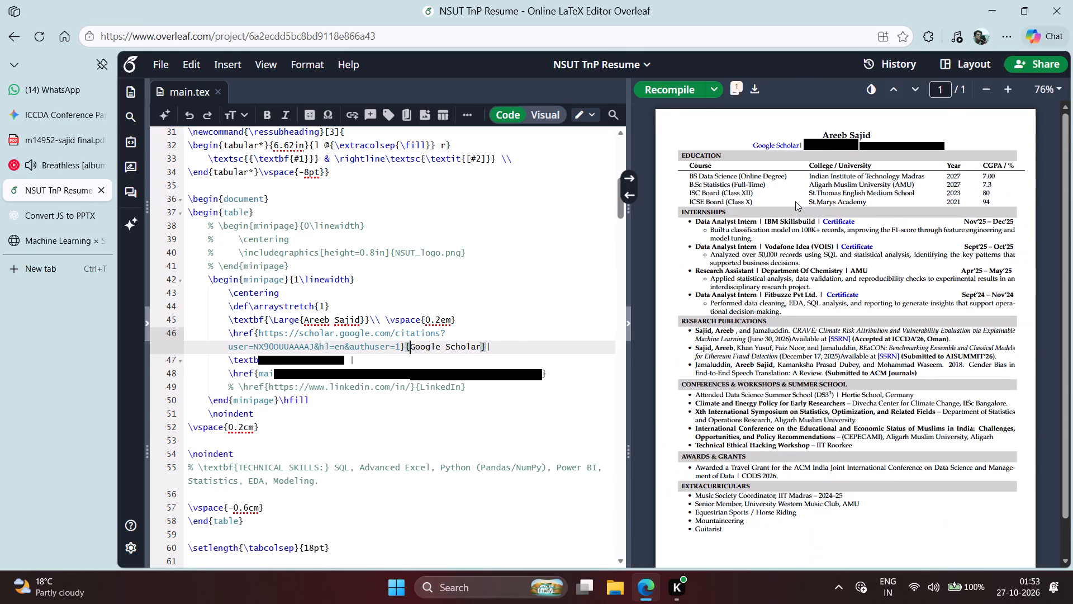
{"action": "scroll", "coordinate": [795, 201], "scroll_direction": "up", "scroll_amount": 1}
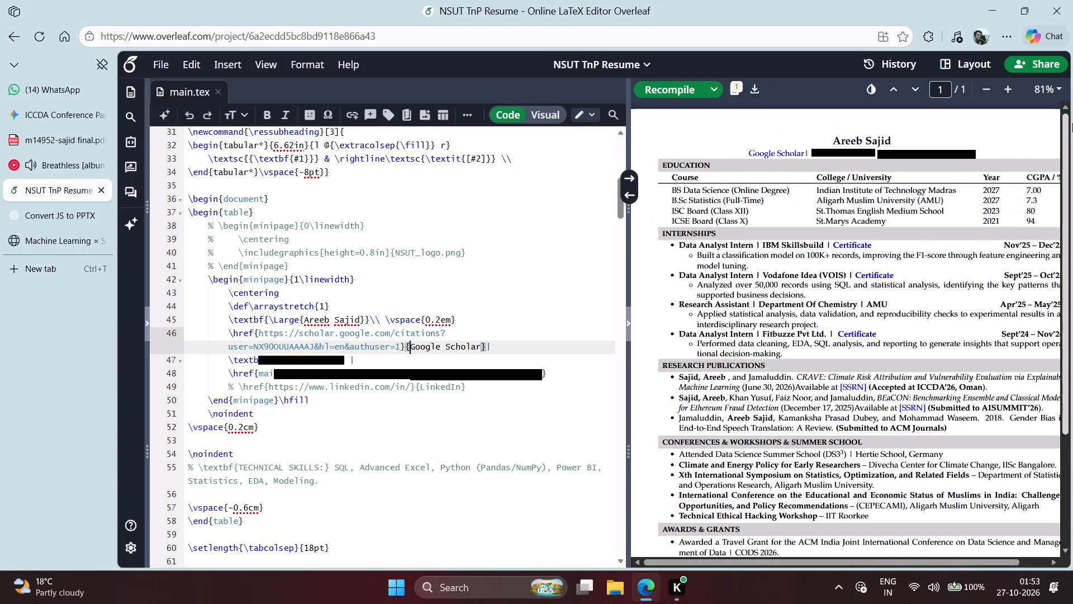
Locate the LaTeX source line for the phone number in the compiled resume's header.
{"action": "left_click", "coordinate": [1008, 150]}
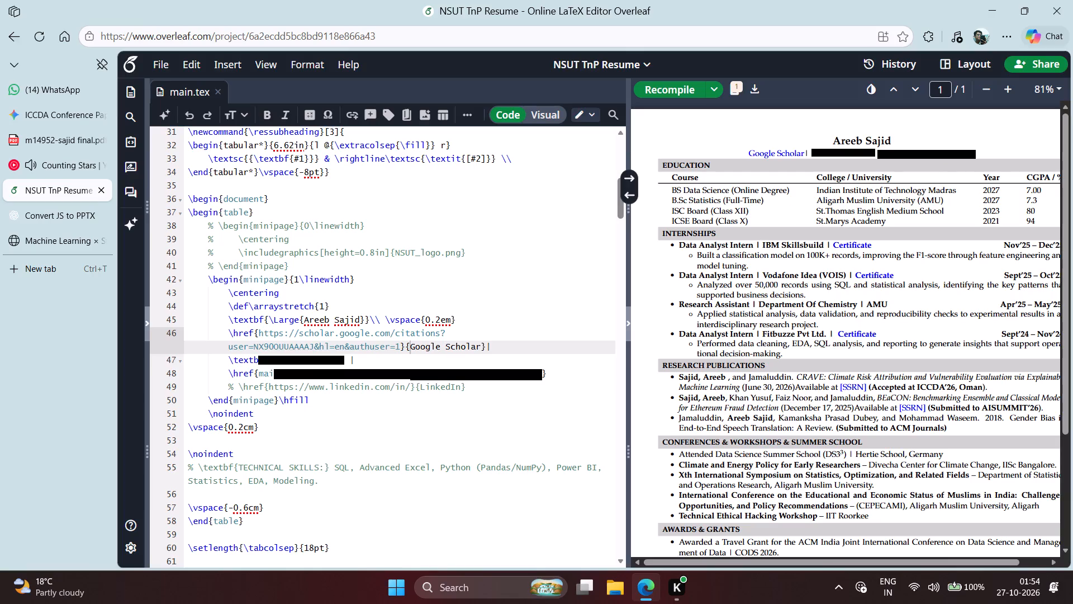
{"action": "double_click", "coordinate": [856, 153]}
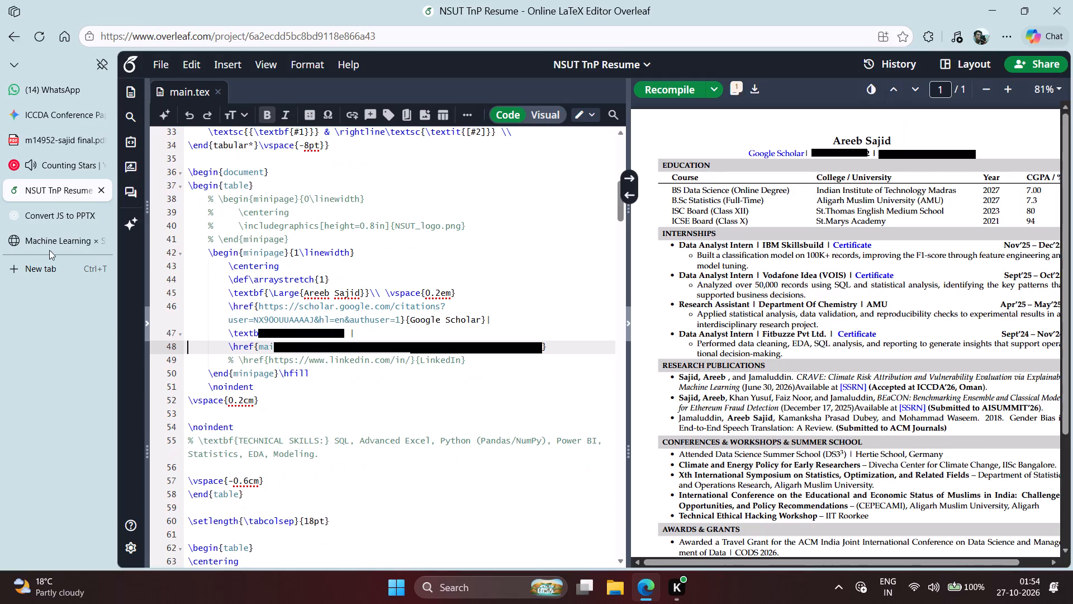
In a new browser tab, enter a web search query beginning "how to generate wa".
{"action": "left_click", "coordinate": [48, 264]}
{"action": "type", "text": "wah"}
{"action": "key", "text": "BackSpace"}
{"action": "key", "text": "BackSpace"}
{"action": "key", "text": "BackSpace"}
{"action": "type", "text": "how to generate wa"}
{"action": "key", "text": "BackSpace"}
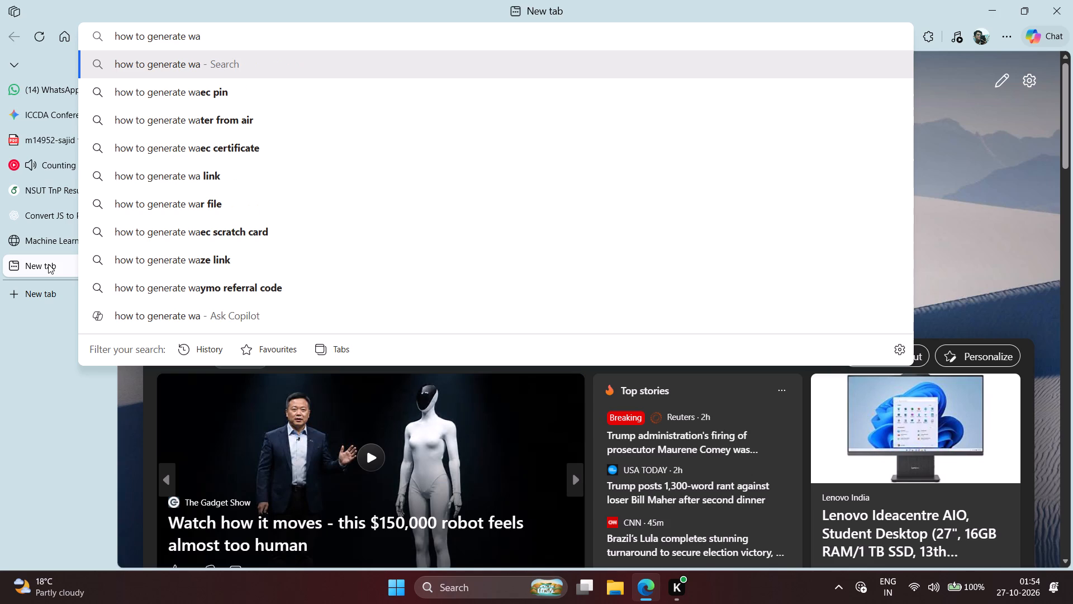
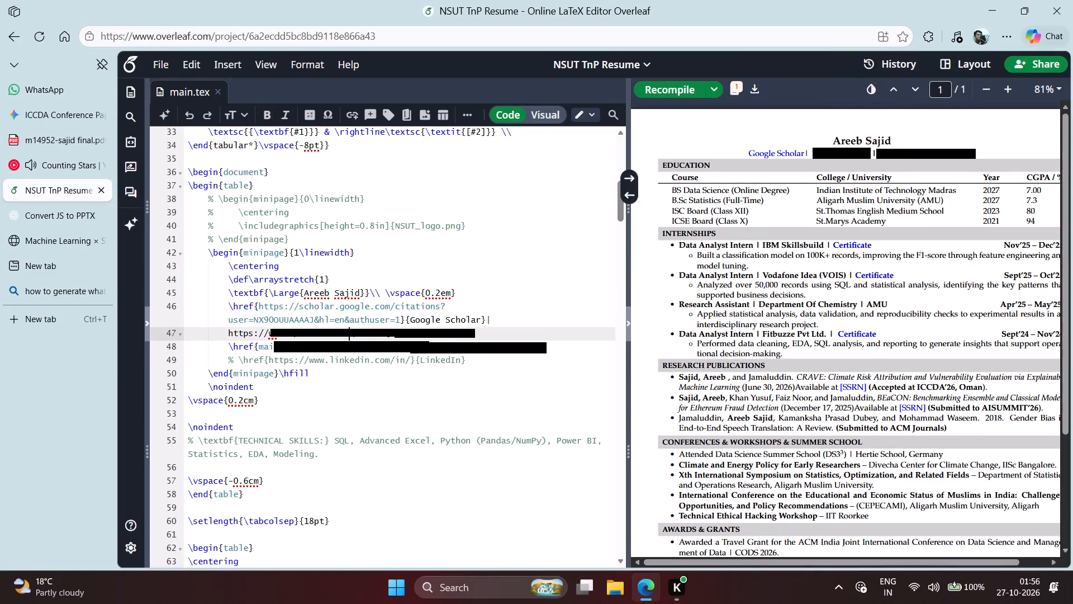
Separate the wa.me URL from the bold phone number with a space and insert an empty \href{}{} before the URL.
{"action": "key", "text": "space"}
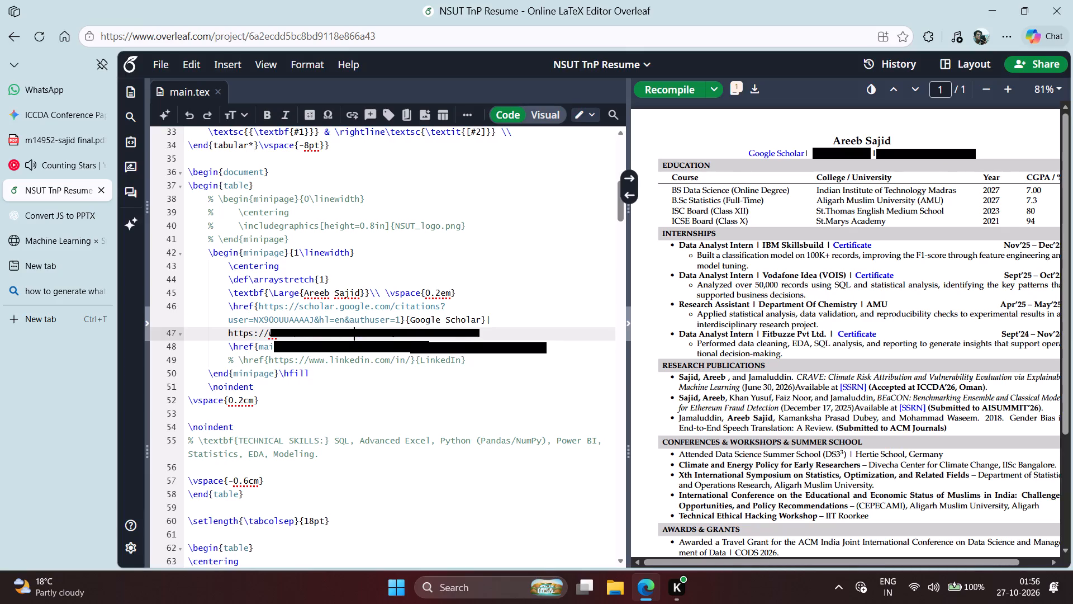
{"action": "left_click", "coordinate": [227, 332]}
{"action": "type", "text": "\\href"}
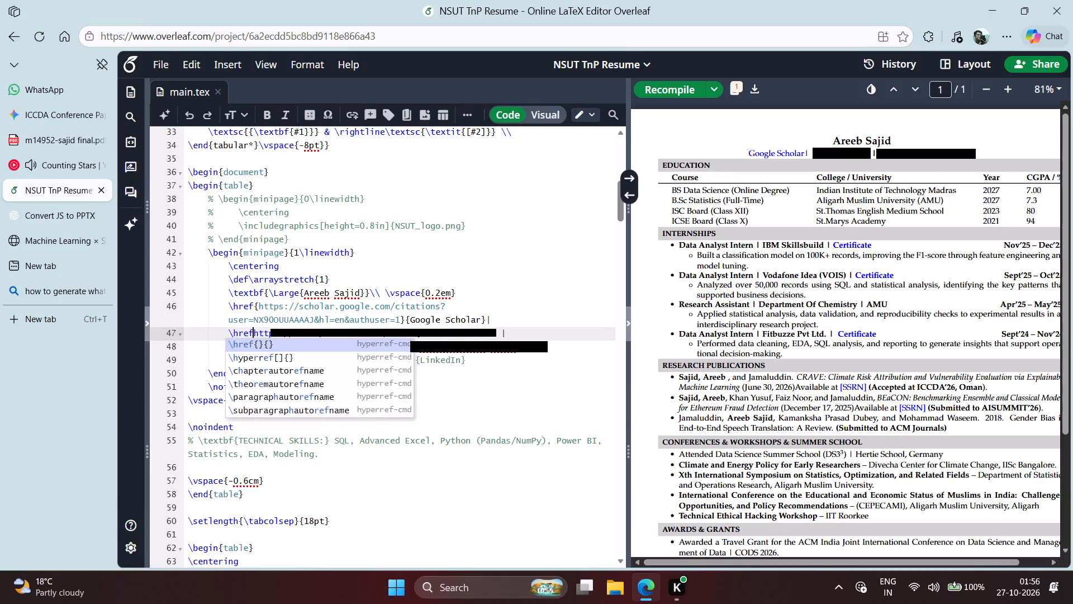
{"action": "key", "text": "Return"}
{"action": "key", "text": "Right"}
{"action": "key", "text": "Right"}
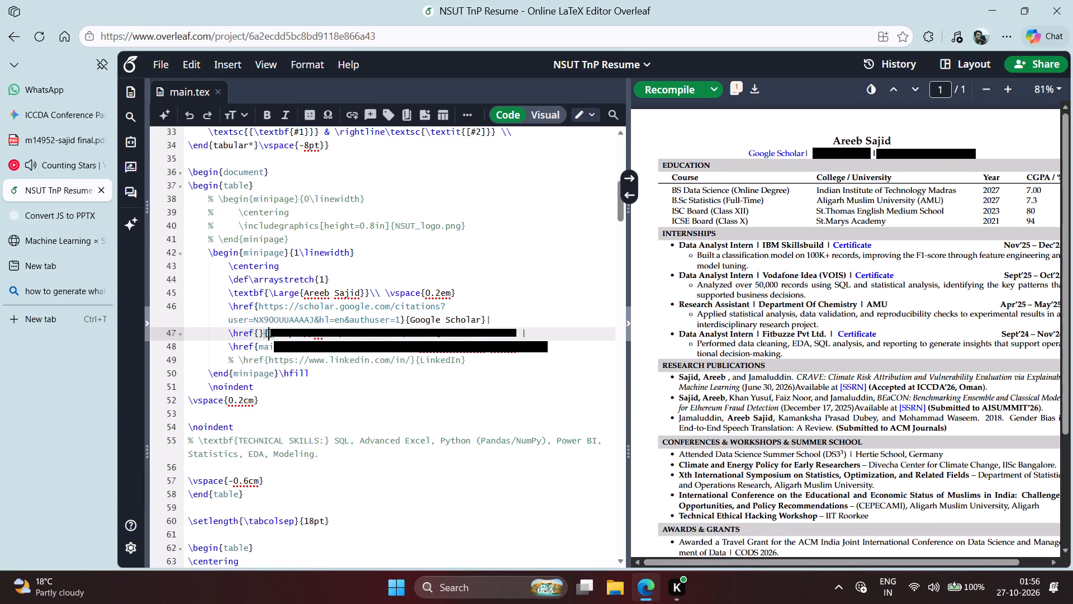
Move the wa.me URL into the first pair of braces of the new \href command.
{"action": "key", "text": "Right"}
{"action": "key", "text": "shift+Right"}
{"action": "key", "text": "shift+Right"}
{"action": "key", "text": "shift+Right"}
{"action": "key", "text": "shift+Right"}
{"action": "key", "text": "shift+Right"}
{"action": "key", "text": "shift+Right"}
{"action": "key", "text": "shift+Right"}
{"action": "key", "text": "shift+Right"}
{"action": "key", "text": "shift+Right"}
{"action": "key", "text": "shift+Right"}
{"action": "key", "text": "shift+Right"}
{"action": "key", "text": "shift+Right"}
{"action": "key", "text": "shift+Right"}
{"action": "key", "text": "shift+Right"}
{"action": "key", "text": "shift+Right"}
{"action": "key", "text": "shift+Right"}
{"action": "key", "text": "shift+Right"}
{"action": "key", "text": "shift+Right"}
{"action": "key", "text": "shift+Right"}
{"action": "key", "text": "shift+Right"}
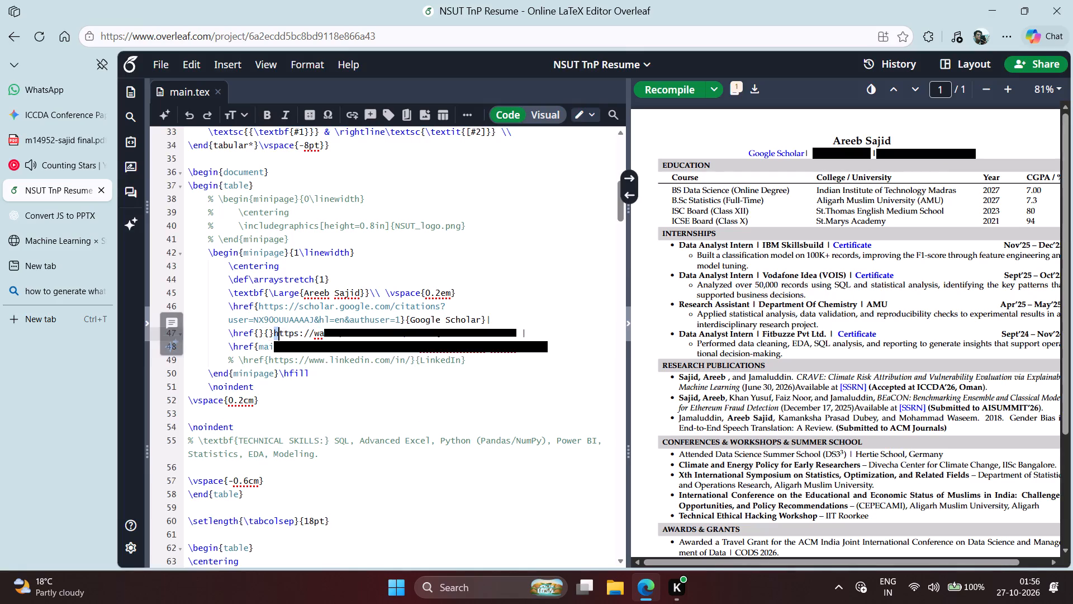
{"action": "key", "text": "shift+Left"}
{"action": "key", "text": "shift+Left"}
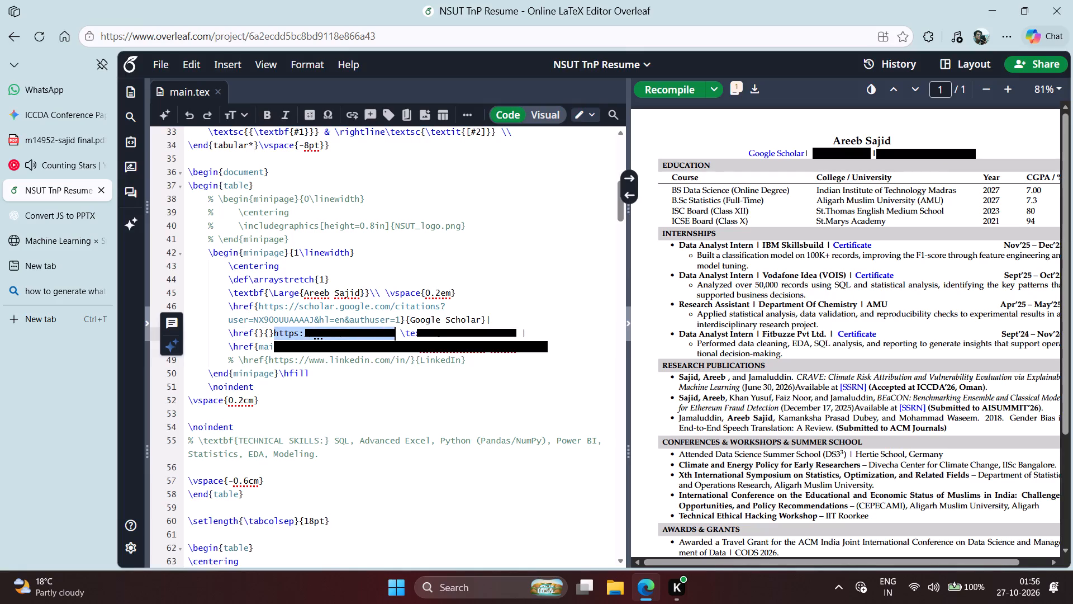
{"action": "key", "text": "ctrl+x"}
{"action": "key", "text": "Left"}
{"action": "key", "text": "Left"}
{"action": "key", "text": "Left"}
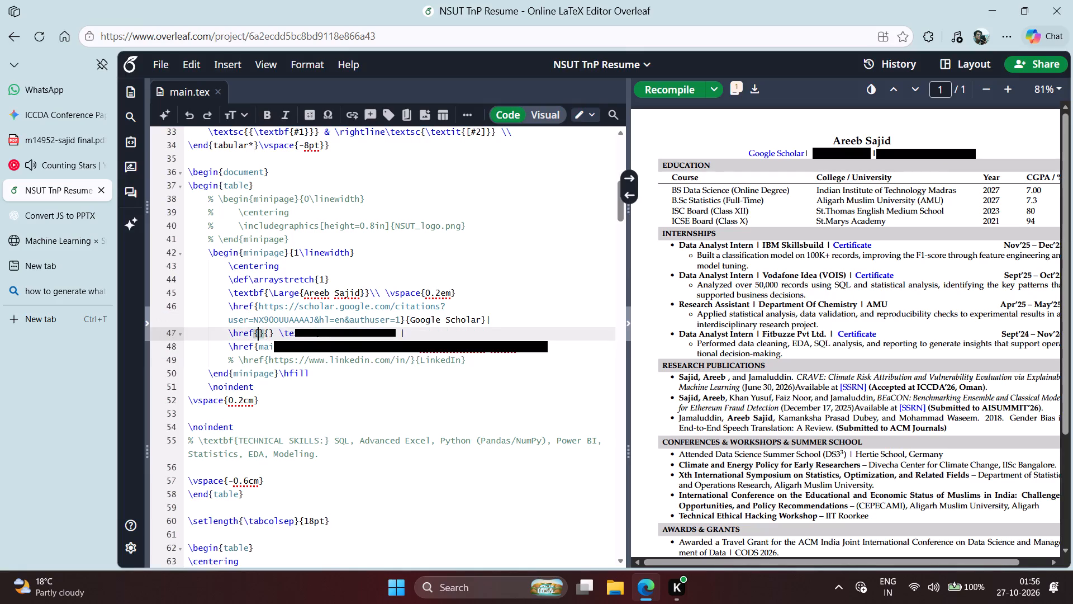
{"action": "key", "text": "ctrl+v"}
Move the \textbf phone number into the \href's second braces, remove the leftover spaces before the separator, and recompile.
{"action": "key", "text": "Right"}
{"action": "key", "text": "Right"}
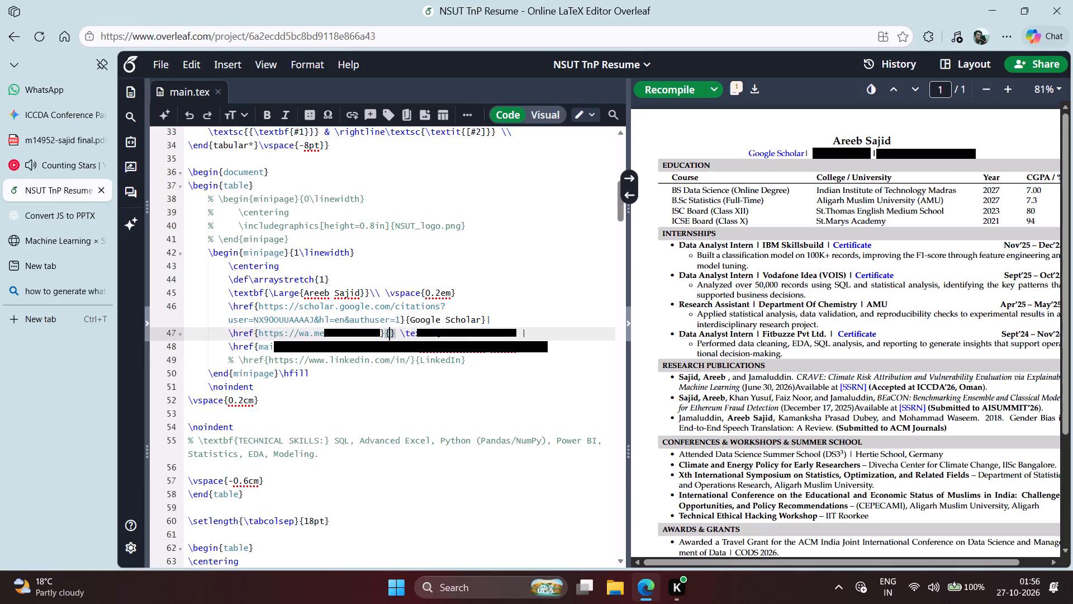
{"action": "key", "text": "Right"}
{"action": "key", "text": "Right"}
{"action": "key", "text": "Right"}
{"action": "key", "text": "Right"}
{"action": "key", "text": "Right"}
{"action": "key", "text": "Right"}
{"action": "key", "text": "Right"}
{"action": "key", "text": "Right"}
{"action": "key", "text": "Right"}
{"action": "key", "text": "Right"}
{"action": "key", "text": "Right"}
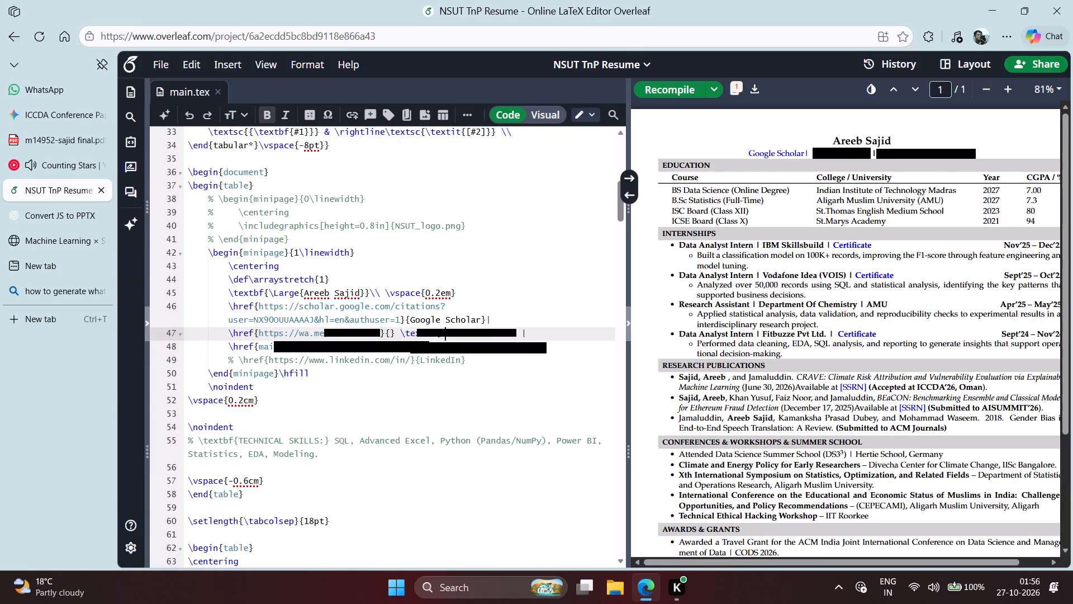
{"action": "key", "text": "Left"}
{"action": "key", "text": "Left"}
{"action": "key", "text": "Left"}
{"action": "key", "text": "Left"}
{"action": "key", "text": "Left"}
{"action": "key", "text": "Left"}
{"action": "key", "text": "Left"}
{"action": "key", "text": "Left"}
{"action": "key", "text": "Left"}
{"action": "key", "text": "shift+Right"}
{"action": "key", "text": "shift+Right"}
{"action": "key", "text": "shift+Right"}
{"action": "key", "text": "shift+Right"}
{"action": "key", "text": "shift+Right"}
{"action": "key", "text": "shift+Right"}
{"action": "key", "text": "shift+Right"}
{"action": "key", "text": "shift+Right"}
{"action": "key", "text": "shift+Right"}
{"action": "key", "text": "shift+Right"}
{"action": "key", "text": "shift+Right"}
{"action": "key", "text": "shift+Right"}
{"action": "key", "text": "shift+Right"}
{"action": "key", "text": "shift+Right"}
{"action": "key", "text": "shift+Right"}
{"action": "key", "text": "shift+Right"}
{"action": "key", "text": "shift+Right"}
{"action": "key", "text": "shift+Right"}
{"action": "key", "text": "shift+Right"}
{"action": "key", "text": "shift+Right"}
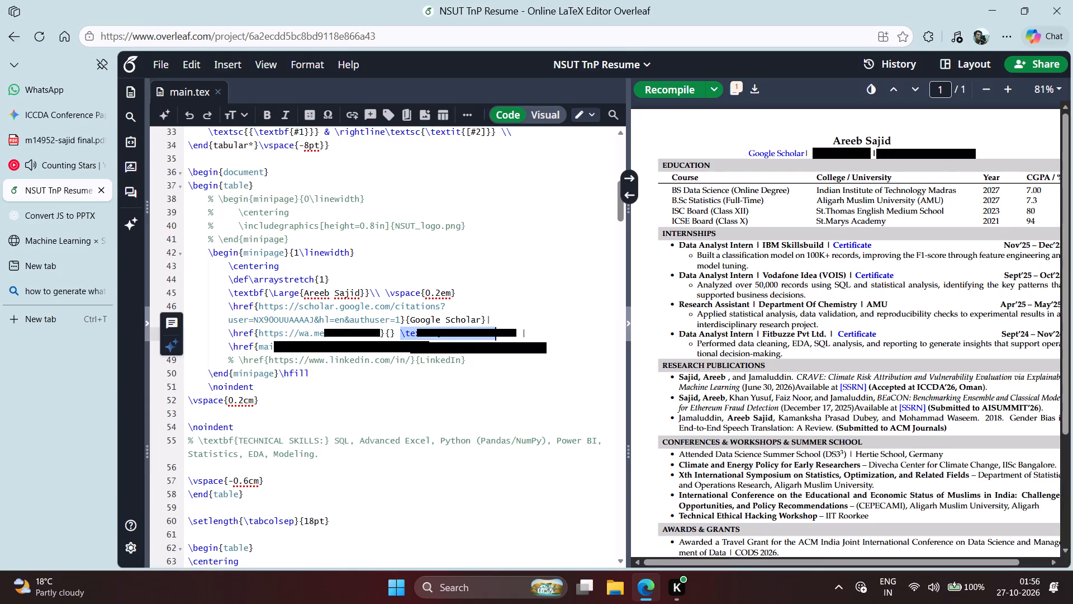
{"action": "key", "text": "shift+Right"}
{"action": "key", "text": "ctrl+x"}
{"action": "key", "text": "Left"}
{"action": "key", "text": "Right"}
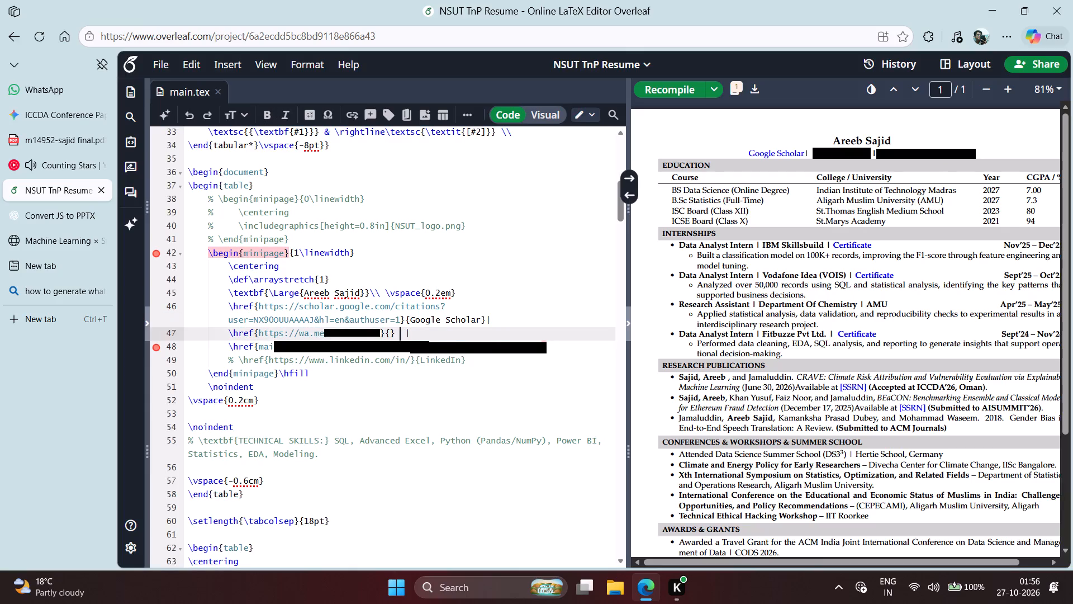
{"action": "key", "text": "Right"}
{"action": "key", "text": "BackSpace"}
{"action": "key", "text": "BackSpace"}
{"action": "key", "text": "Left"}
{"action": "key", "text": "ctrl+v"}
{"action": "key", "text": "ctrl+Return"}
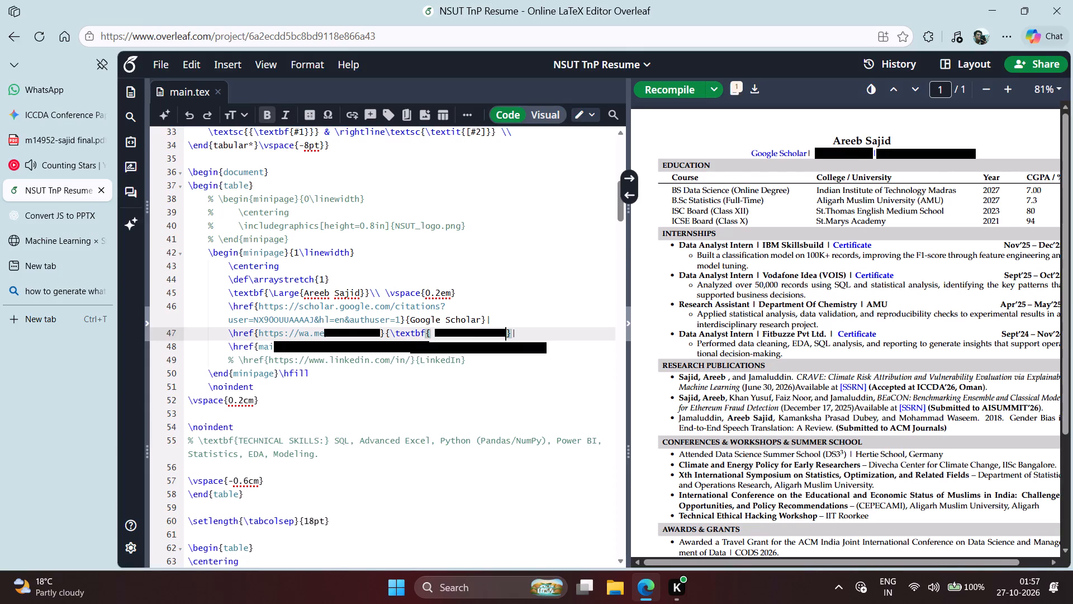
Select the \textbf phone number link text, including its outer braces, in the wa.me \href line.
{"action": "left_click_drag", "start_coordinate": [386, 335], "coordinate": [518, 335]}
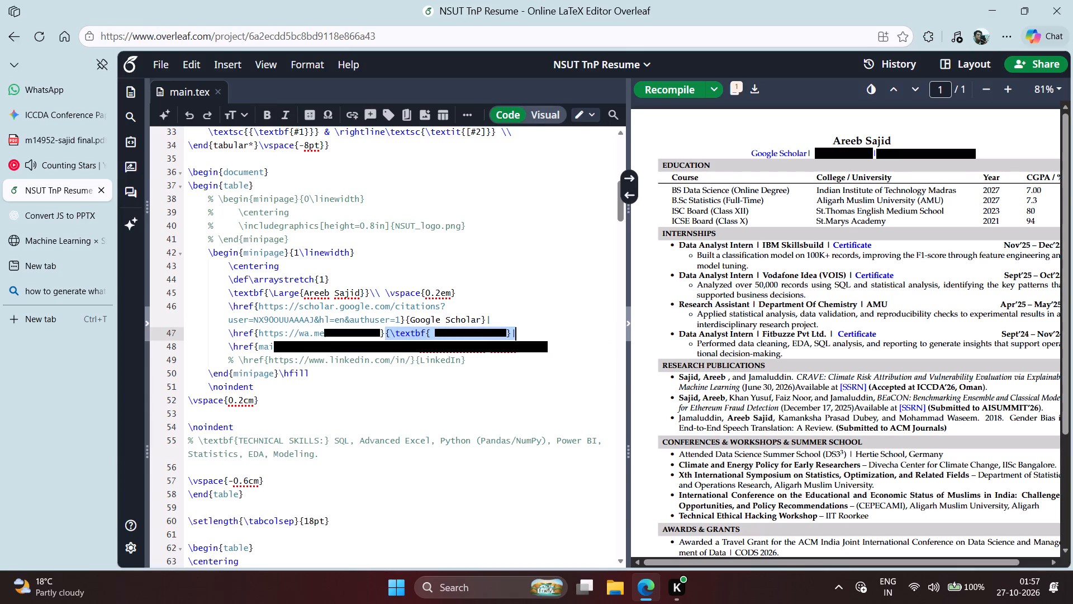
Replace {Google Scholar} with a copy of the phone link's opening brace and \textbf label, reword it to Google Scholar, and recompile.
{"action": "left_click_drag", "start_coordinate": [518, 335], "coordinate": [512, 334]}
{"action": "key", "text": "ctrl+c"}
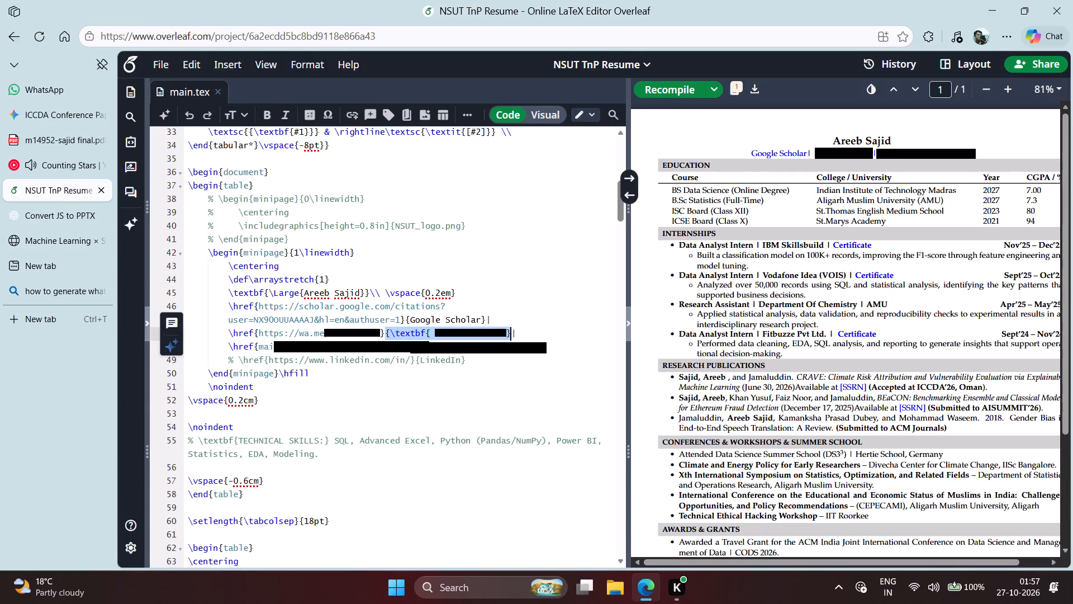
{"action": "left_click_drag", "start_coordinate": [406, 321], "coordinate": [492, 324]}
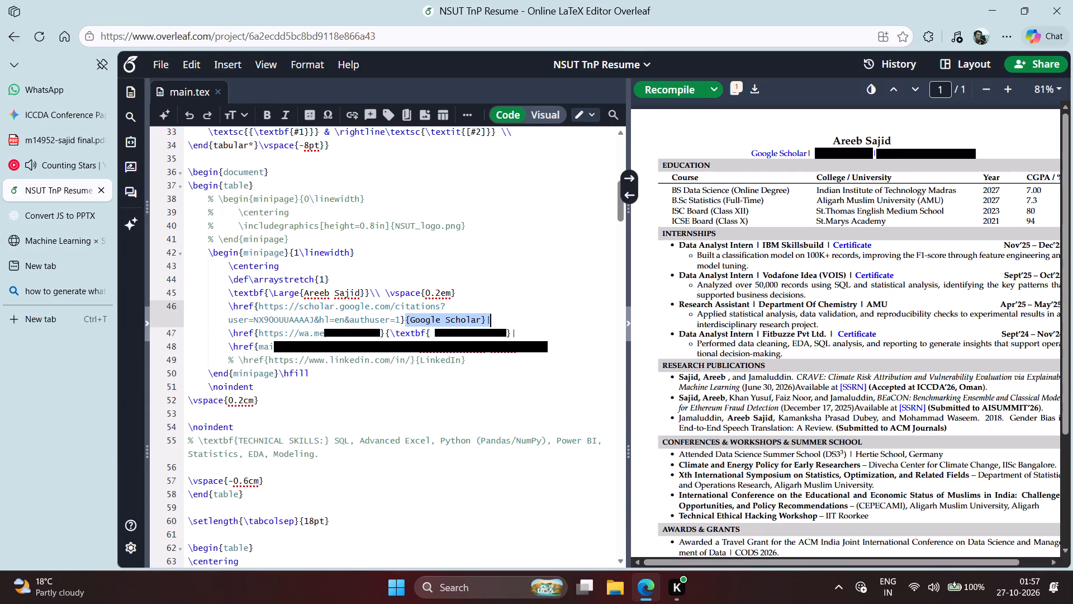
{"action": "left_click_drag", "start_coordinate": [492, 324], "coordinate": [492, 324]}
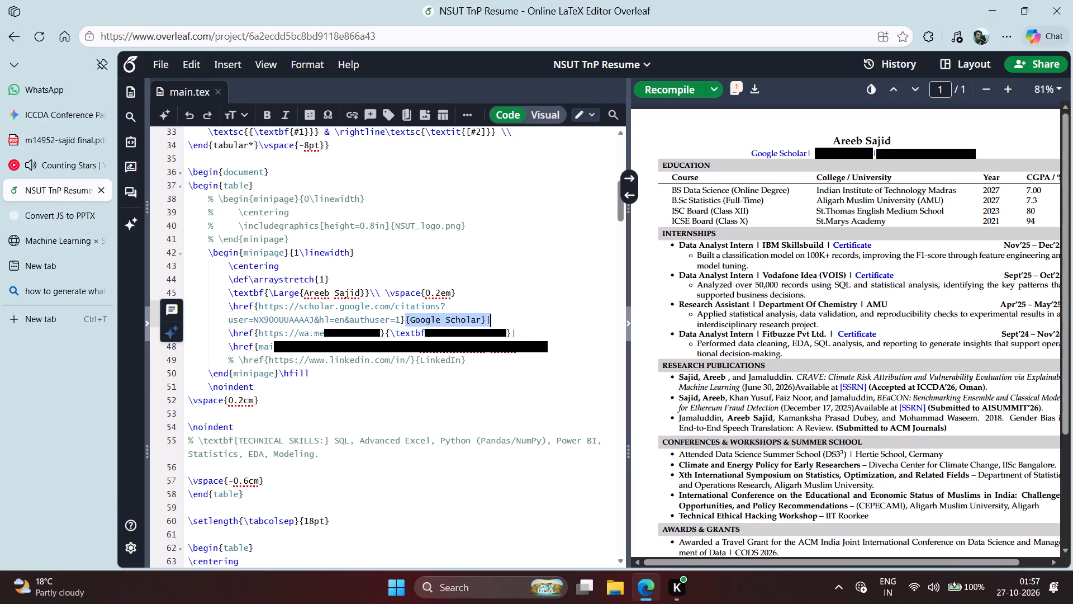
{"action": "key", "text": "shift+Left"}
{"action": "key", "text": "ctrl+v"}
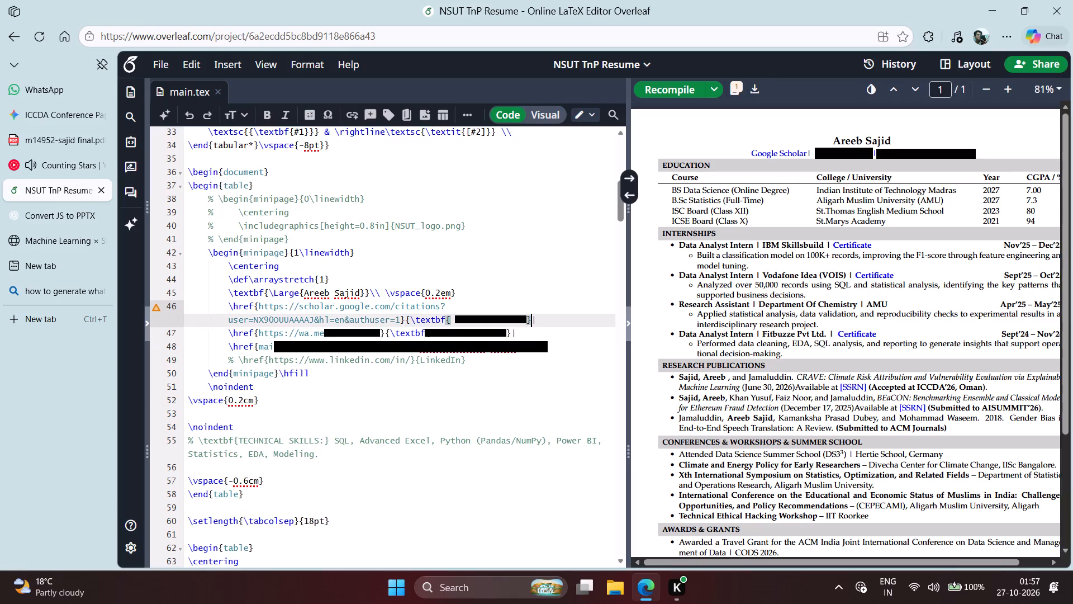
{"action": "key", "text": "Left"}
{"action": "key", "text": "ctrl+BackSpace"}
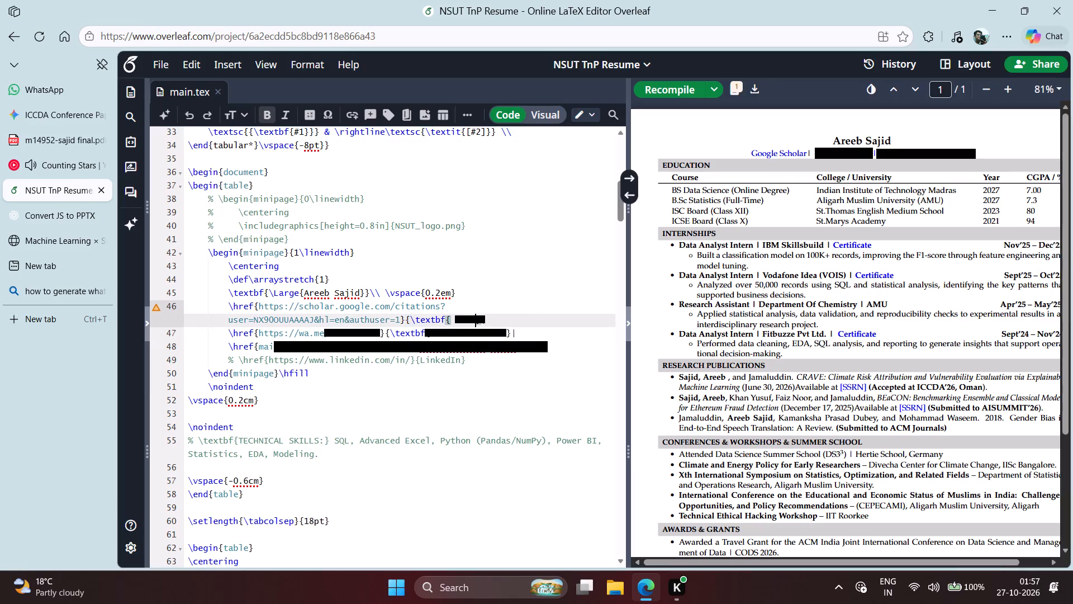
{"action": "key", "text": "BackSpace"}
{"action": "key", "text": "BackSpace"}
{"action": "key", "text": "BackSpace"}
{"action": "key", "text": "BackSpace"}
{"action": "type", "text": "Google"}
{"action": "key", "text": "space"}
{"action": "type", "text": "Scholar"}
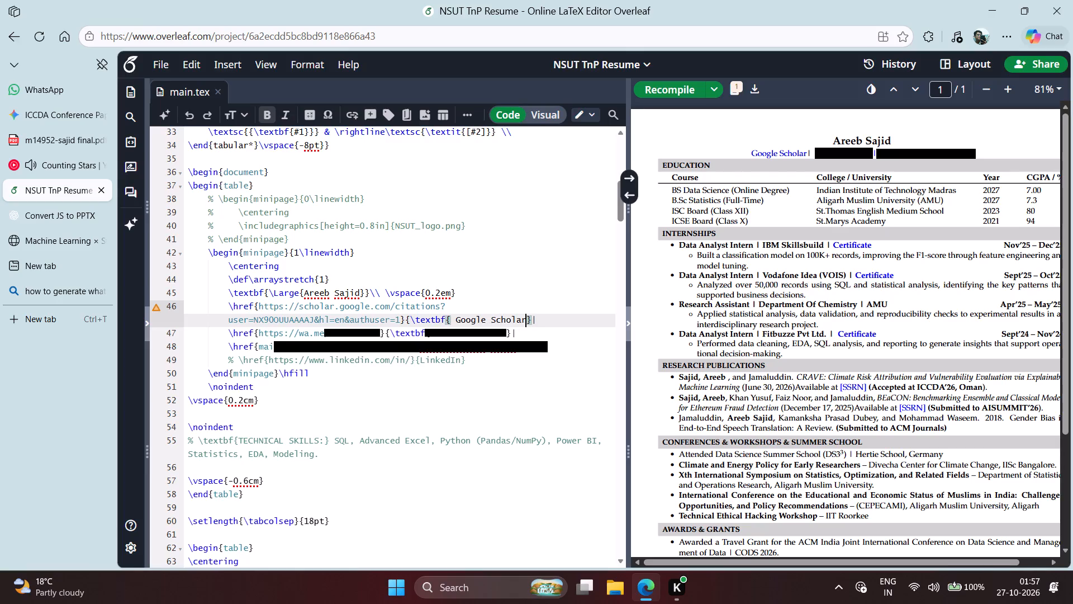
{"action": "key", "text": "ctrl+Return"}
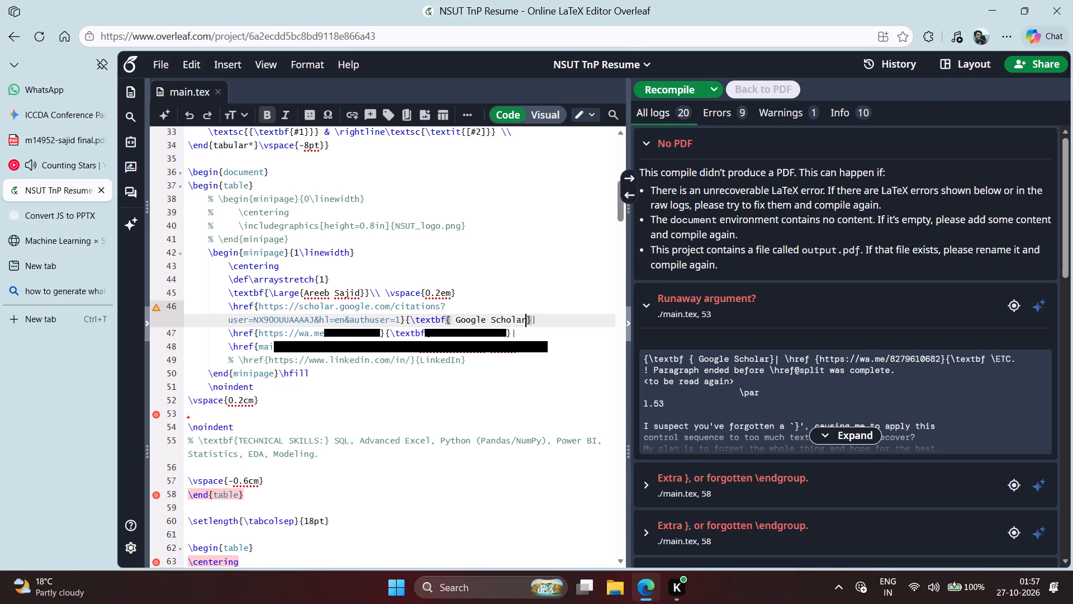
Compare the brace structure of the Google Scholar link with that of the phone link below it.
{"action": "key", "text": "Left"}
{"action": "key", "text": "Left"}
{"action": "key", "text": "Left"}
{"action": "key", "text": "Left"}
{"action": "key", "text": "Left"}
{"action": "key", "text": "Left"}
{"action": "key", "text": "Left"}
{"action": "key", "text": "Left"}
{"action": "key", "text": "Left"}
{"action": "key", "text": "Left"}
{"action": "key", "text": "Left"}
{"action": "key", "text": "Left"}
{"action": "key", "text": "Left"}
{"action": "key", "text": "Left"}
{"action": "key", "text": "Left"}
{"action": "key", "text": "Left"}
{"action": "key", "text": "Left"}
{"action": "key", "text": "Left"}
{"action": "key", "text": "Left"}
{"action": "key", "text": "Left"}
{"action": "key", "text": "Left"}
{"action": "key", "text": "Left"}
{"action": "key", "text": "Left"}
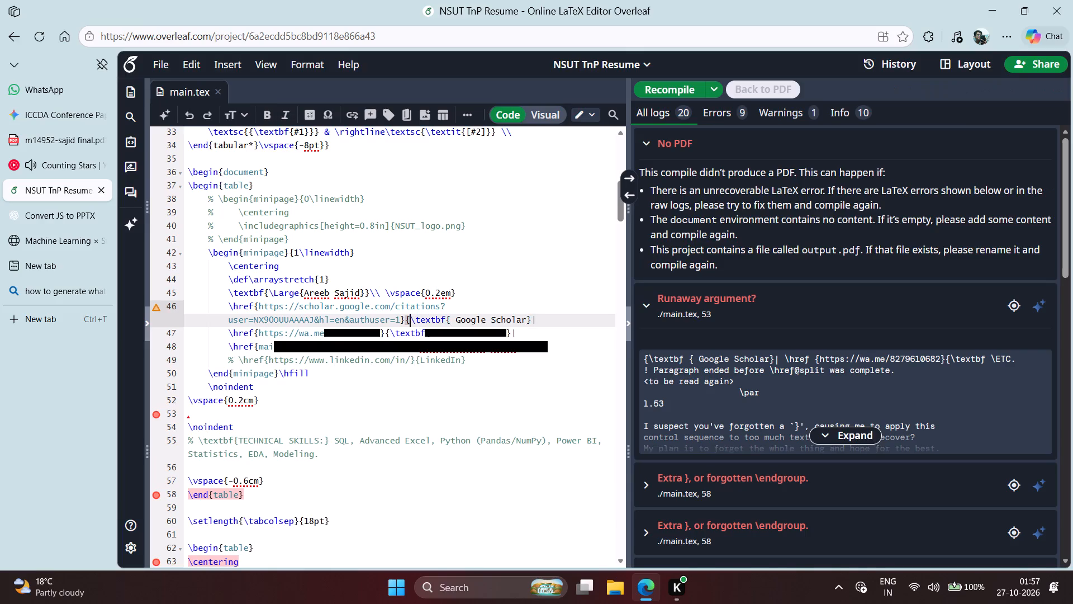
{"action": "key", "text": "Left"}
{"action": "key", "text": "Left"}
{"action": "key", "text": "Down"}
{"action": "key", "text": "Left"}
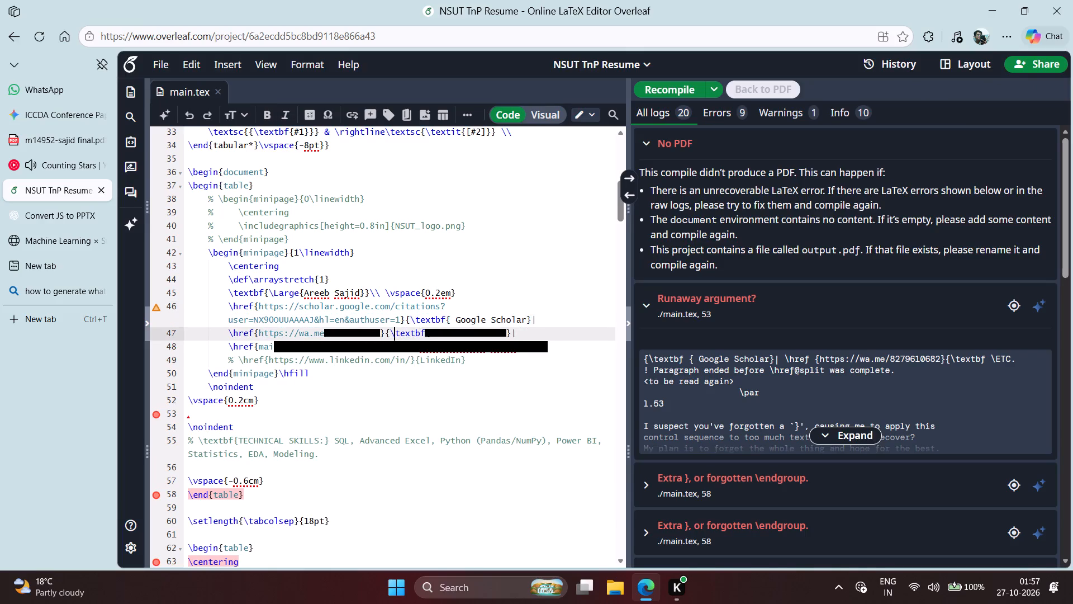
{"action": "key", "text": "Left"}
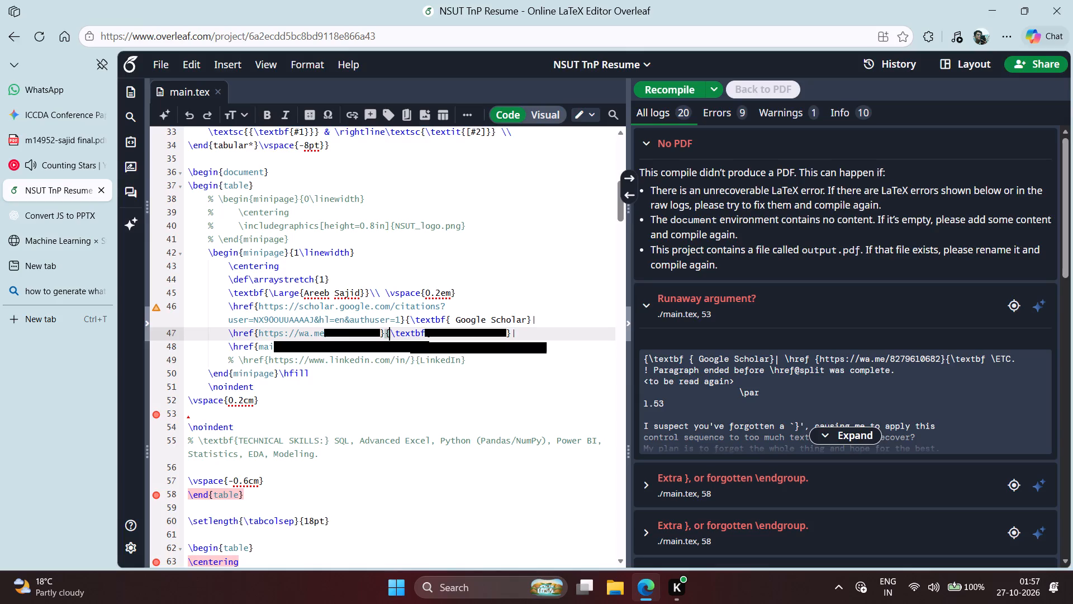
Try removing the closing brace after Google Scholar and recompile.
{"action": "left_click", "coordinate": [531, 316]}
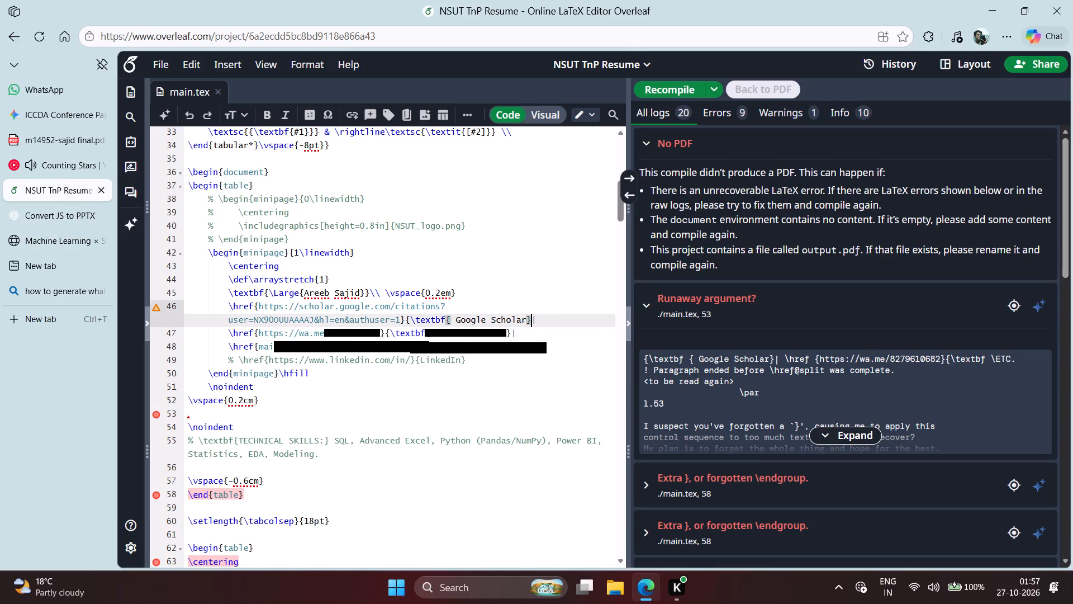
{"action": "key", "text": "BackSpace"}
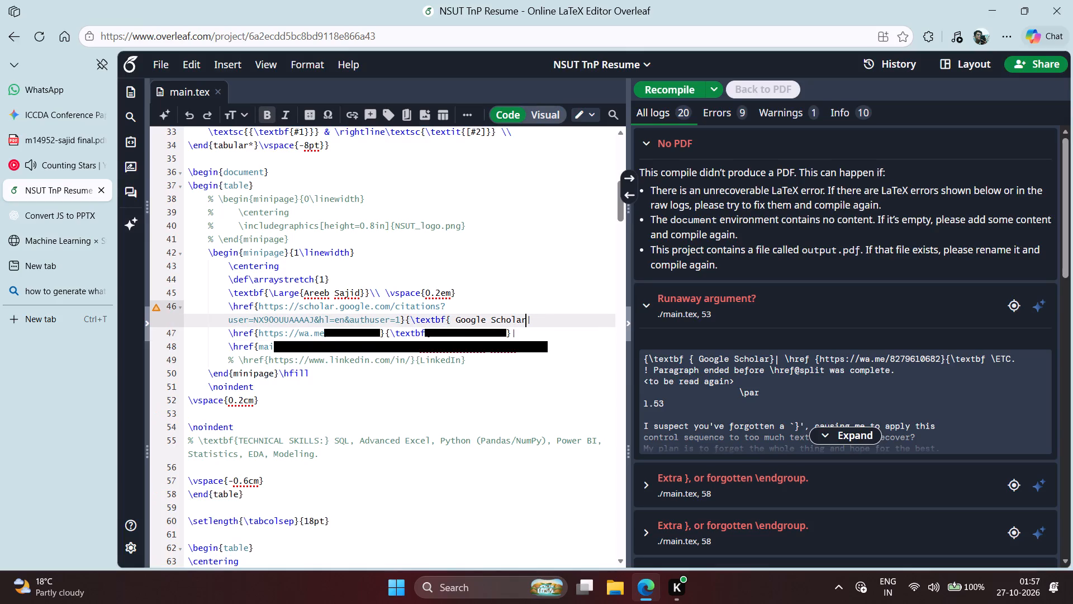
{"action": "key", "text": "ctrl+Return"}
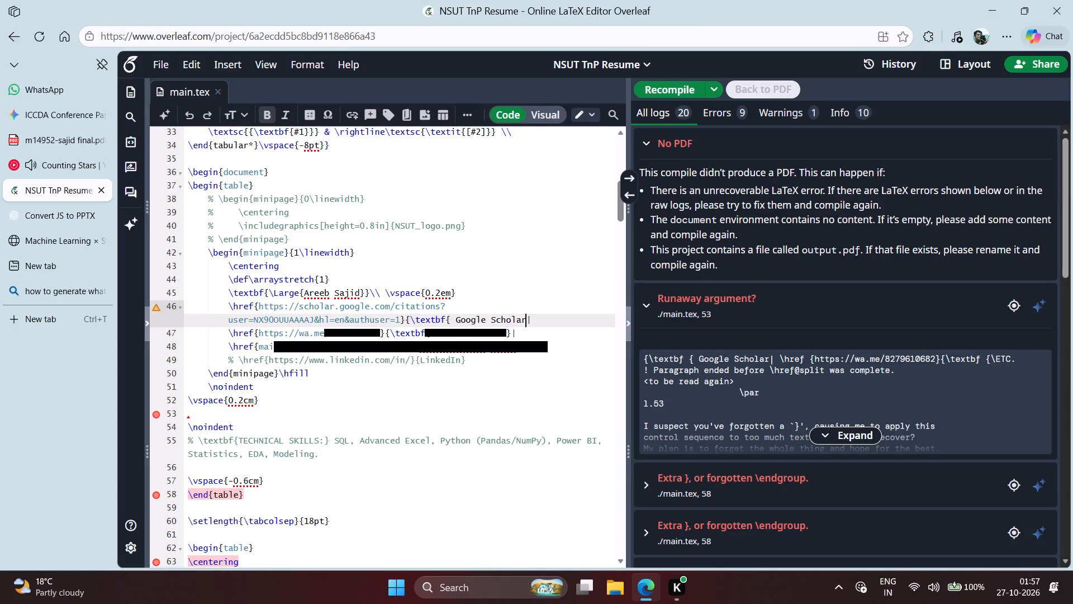
Close the Google Scholar label with two braces so it reads {\textbf{ Google Scholar}}.
{"action": "key", "text": "shift+braceright"}
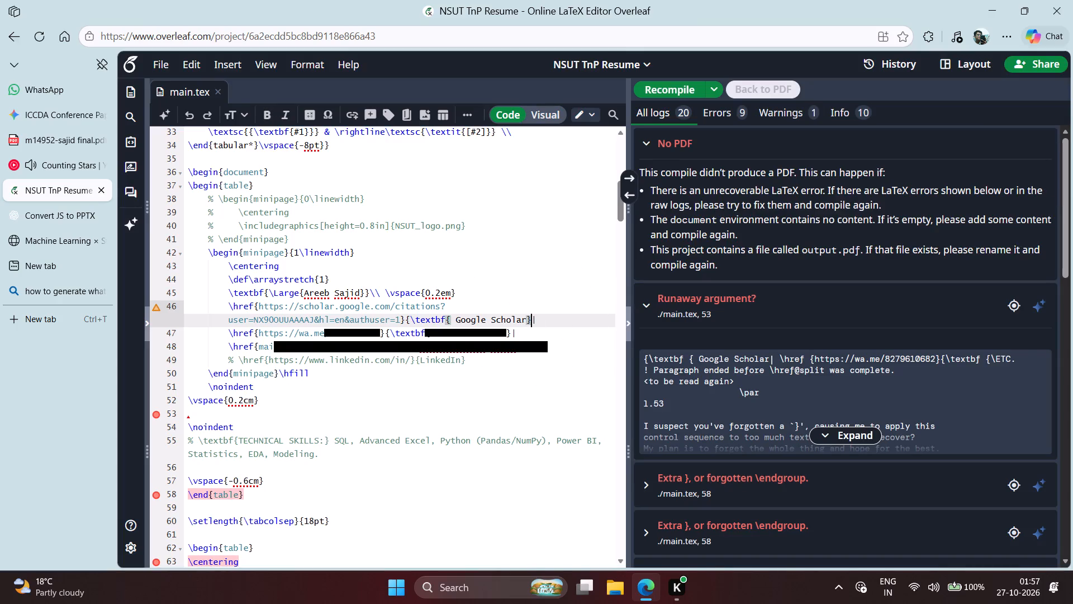
{"action": "type", "text": "}}"}
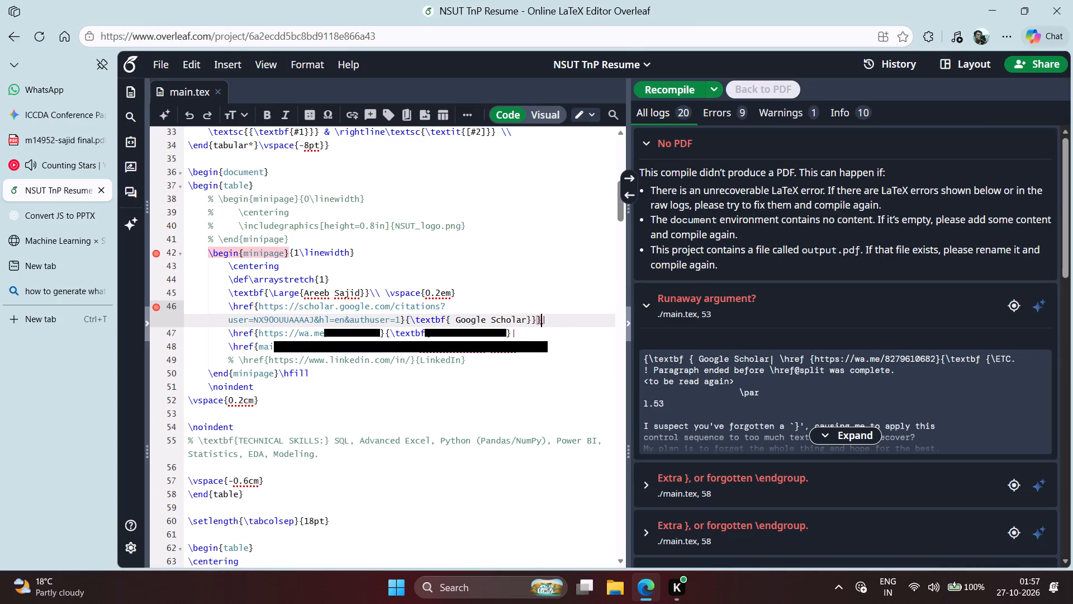
{"action": "key", "text": "BackSpace"}
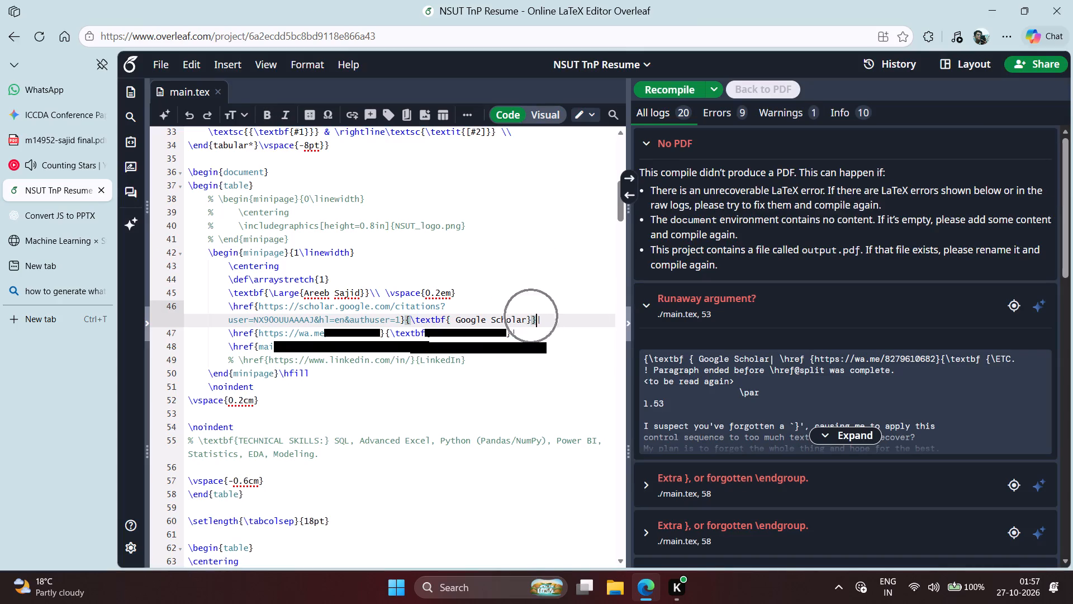
Add a closing brace at the end of the email link line, remove one after Google Scholar, and recompile.
{"action": "key", "text": "Down"}
{"action": "key", "text": "Left"}
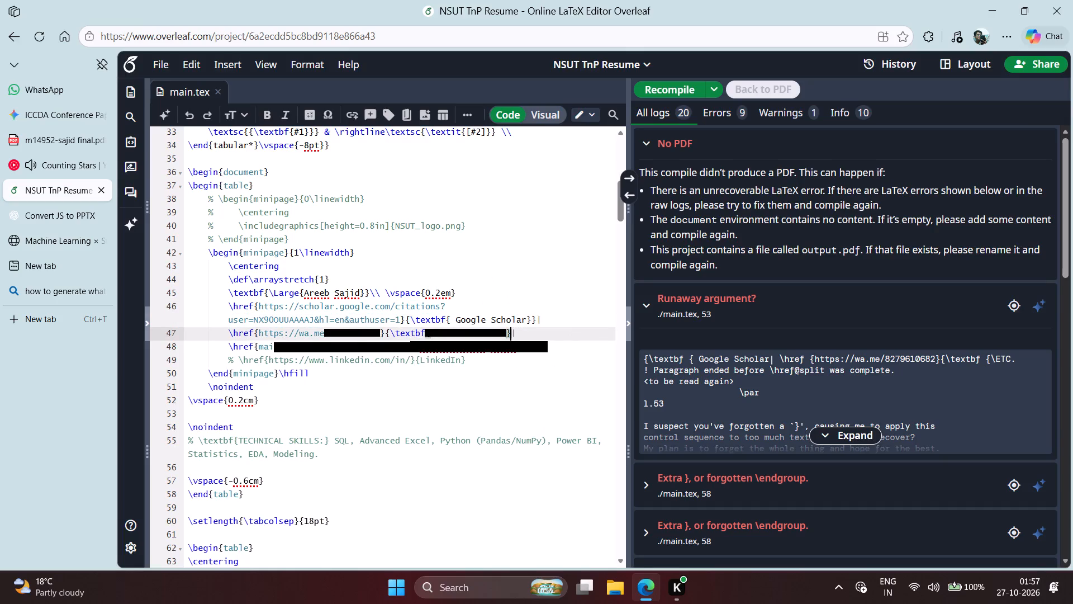
{"action": "left_click", "coordinate": [550, 346]}
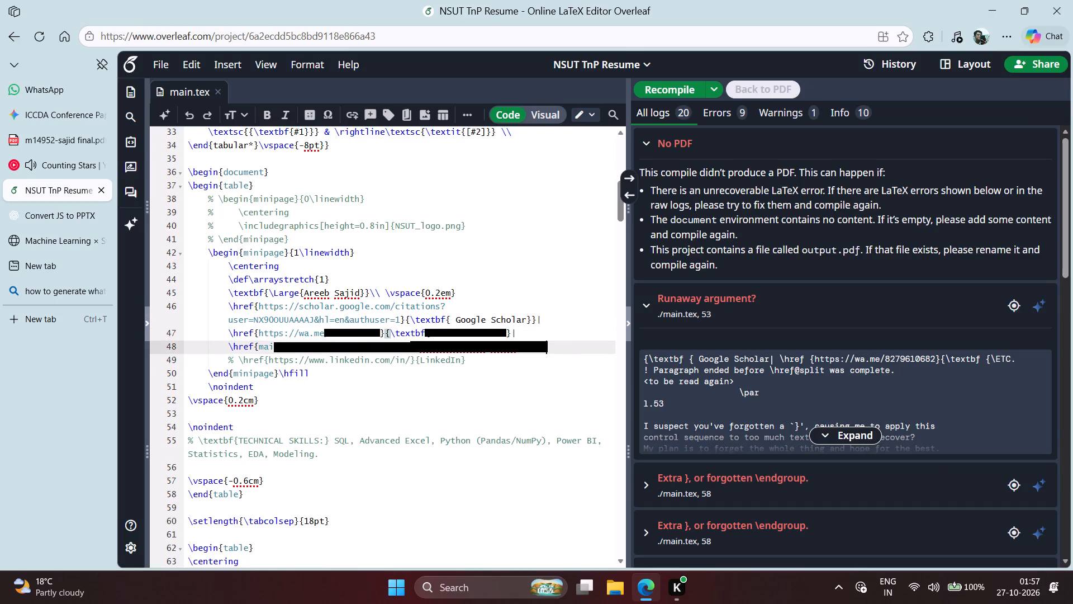
{"action": "key", "text": "shift+braceright"}
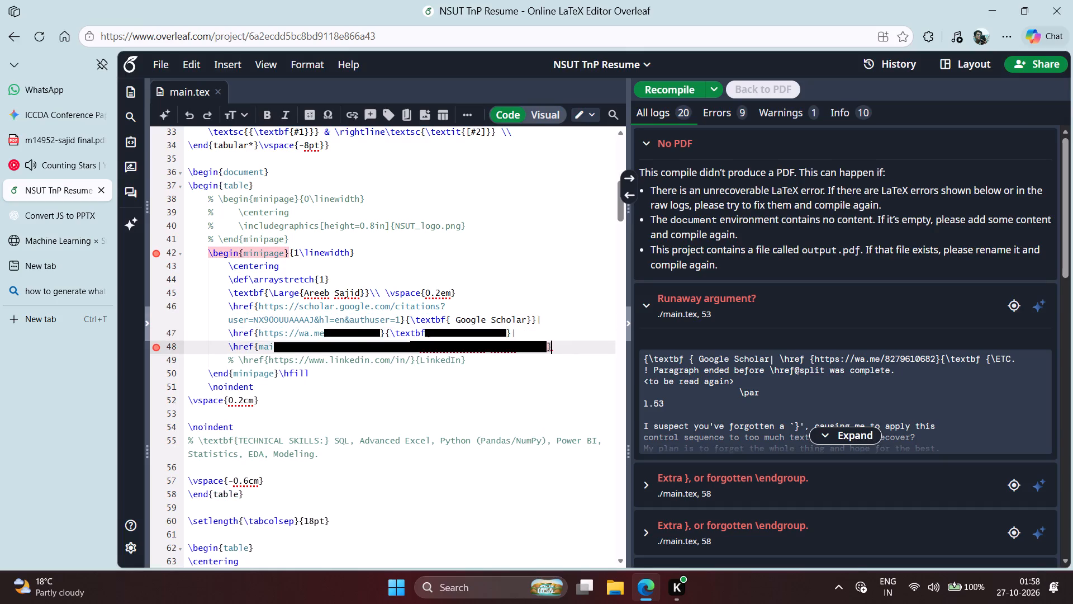
{"action": "left_click", "coordinate": [538, 319]}
{"action": "key", "text": "BackSpace"}
{"action": "key", "text": "ctrl+Return"}
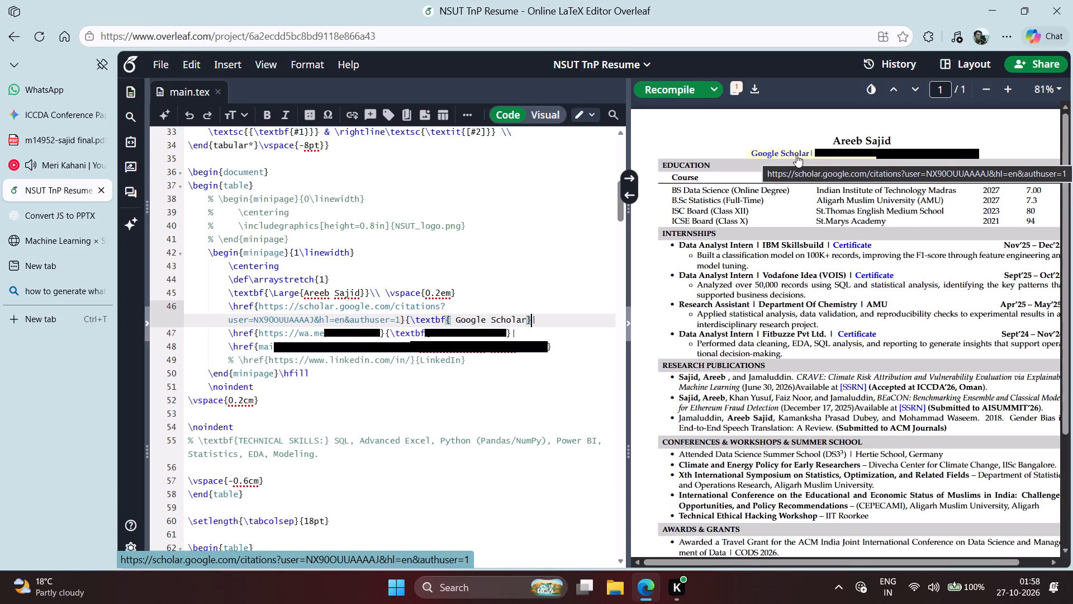
Test the Google Scholar link from the compiled resume's header in a new tab, view the profile page, and close that tab.
{"action": "right_click", "coordinate": [796, 155]}
{"action": "left_click", "coordinate": [809, 174]}
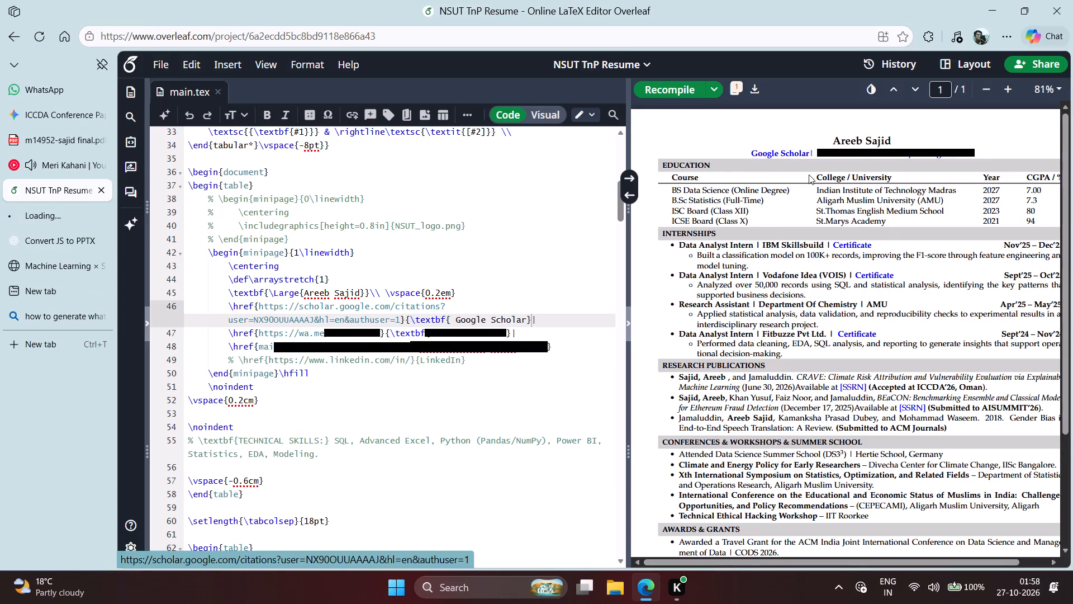
{"action": "left_click", "coordinate": [40, 223]}
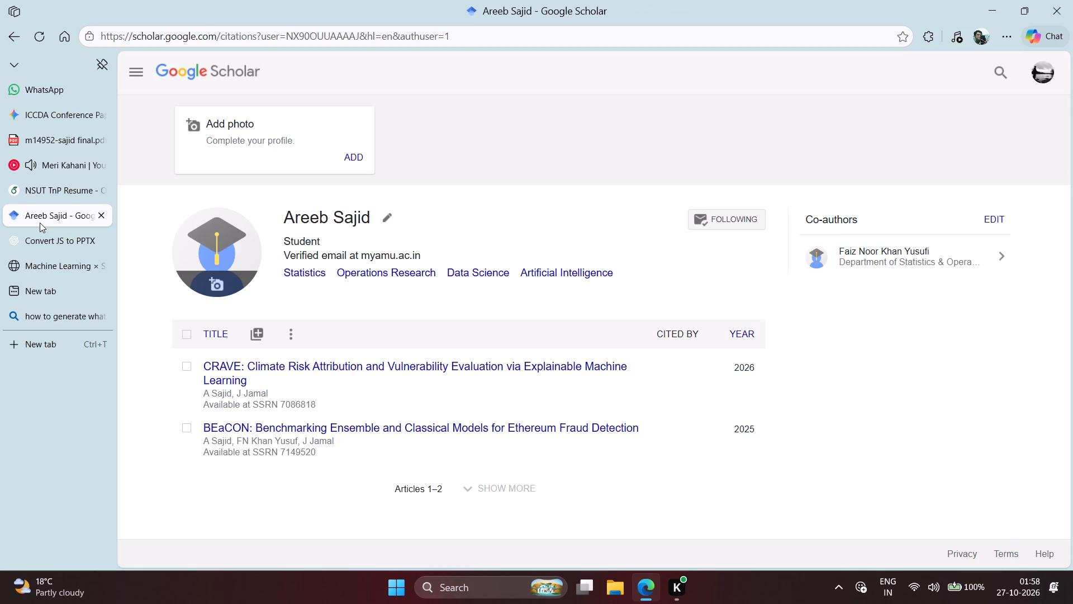
{"action": "key", "text": "ctrl+w"}
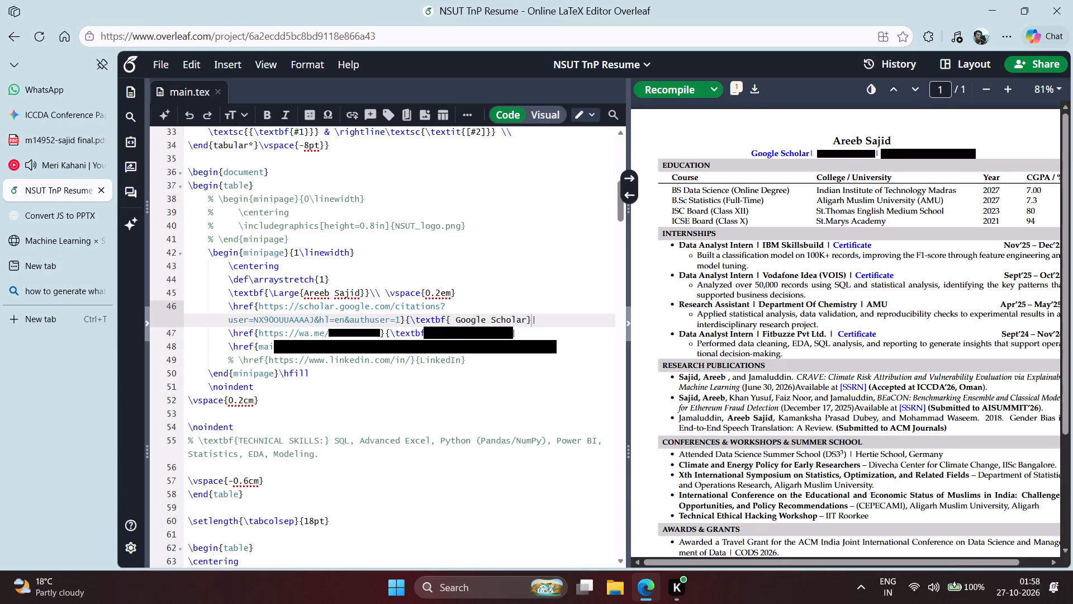
Add a closing brace to the email link line and replace its label with the copied \textbf label from the phone link.
{"action": "left_click_drag", "start_coordinate": [416, 346], "coordinate": [534, 349]}
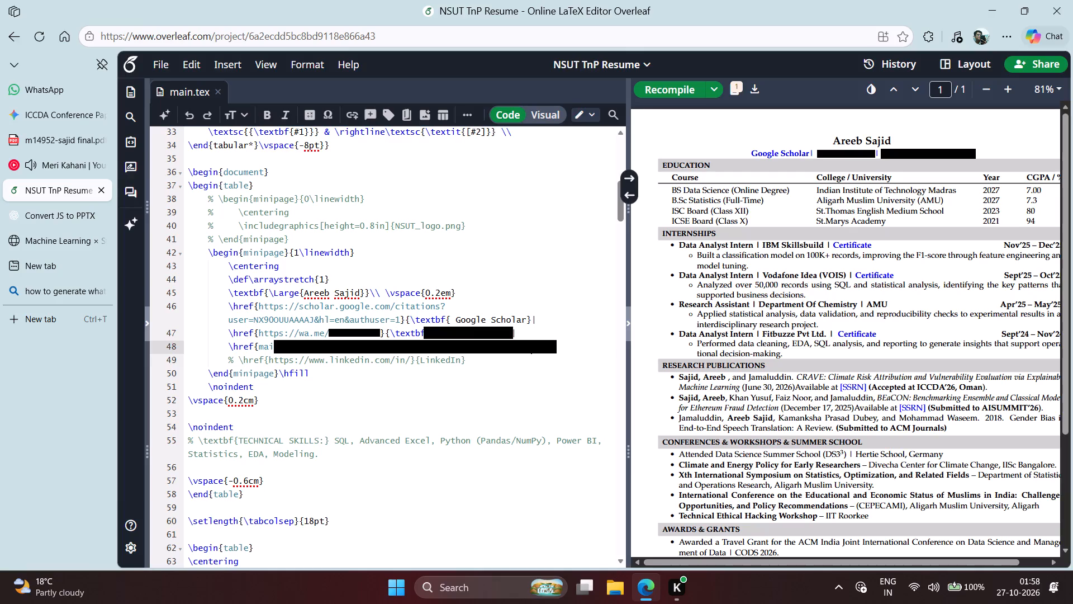
{"action": "left_click_drag", "start_coordinate": [534, 349], "coordinate": [536, 350]}
{"action": "left_click", "coordinate": [554, 351]}
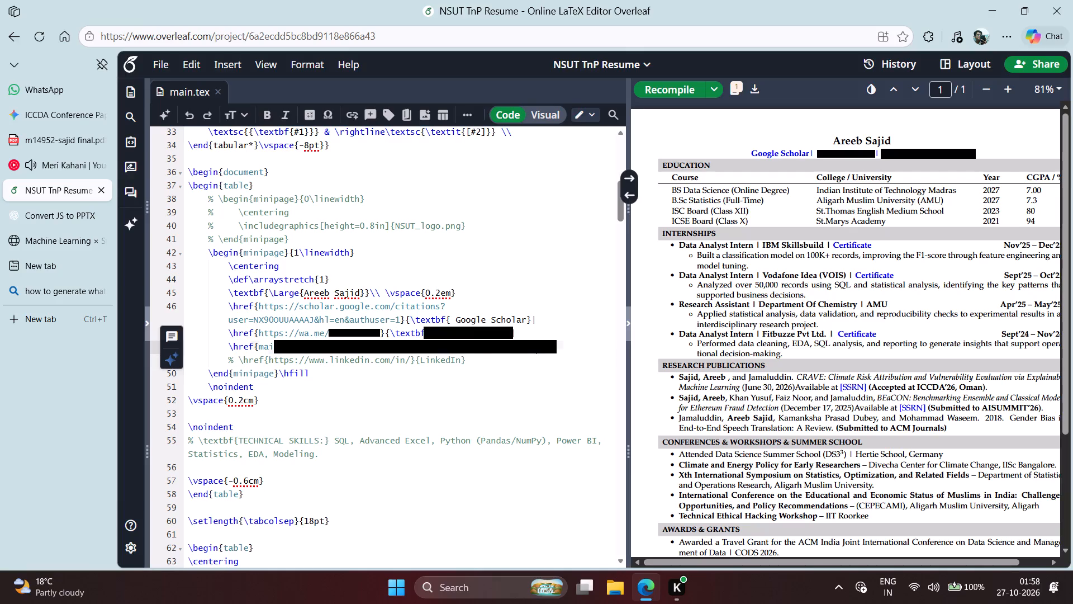
{"action": "key", "text": "shift+braceright"}
{"action": "key", "text": "Left"}
{"action": "key", "text": "Left"}
{"action": "key", "text": "Left"}
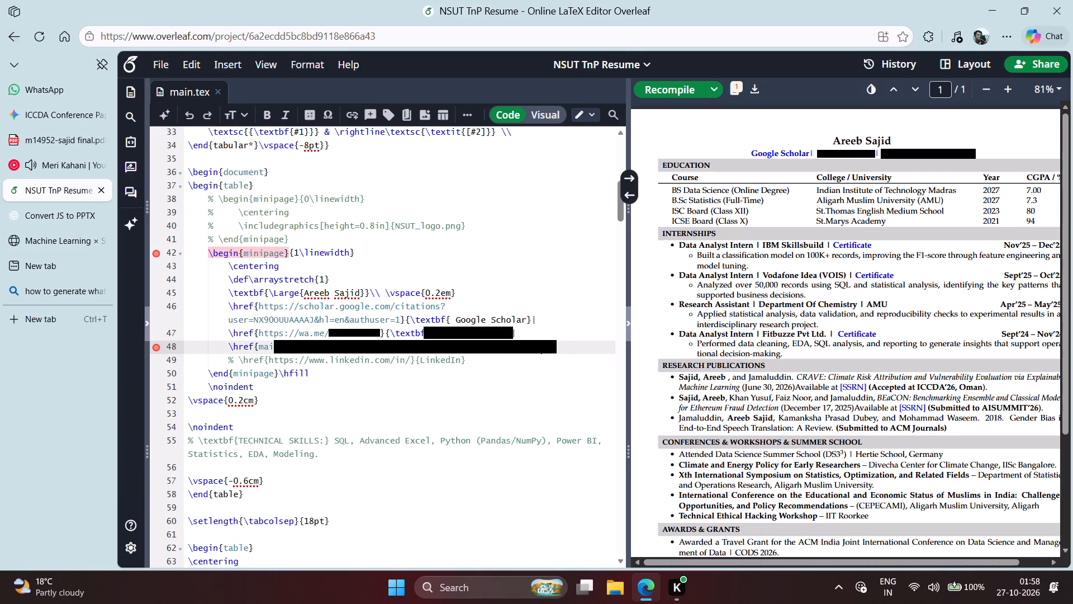
{"action": "key", "text": "ctrl+BackSpace"}
{"action": "key", "text": "ctrl+BackSpace"}
{"action": "key", "text": "ctrl+BackSpace"}
{"action": "key", "text": "ctrl+BackSpace"}
{"action": "key", "text": "ctrl+BackSpace"}
{"action": "key", "text": "ctrl+BackSpace"}
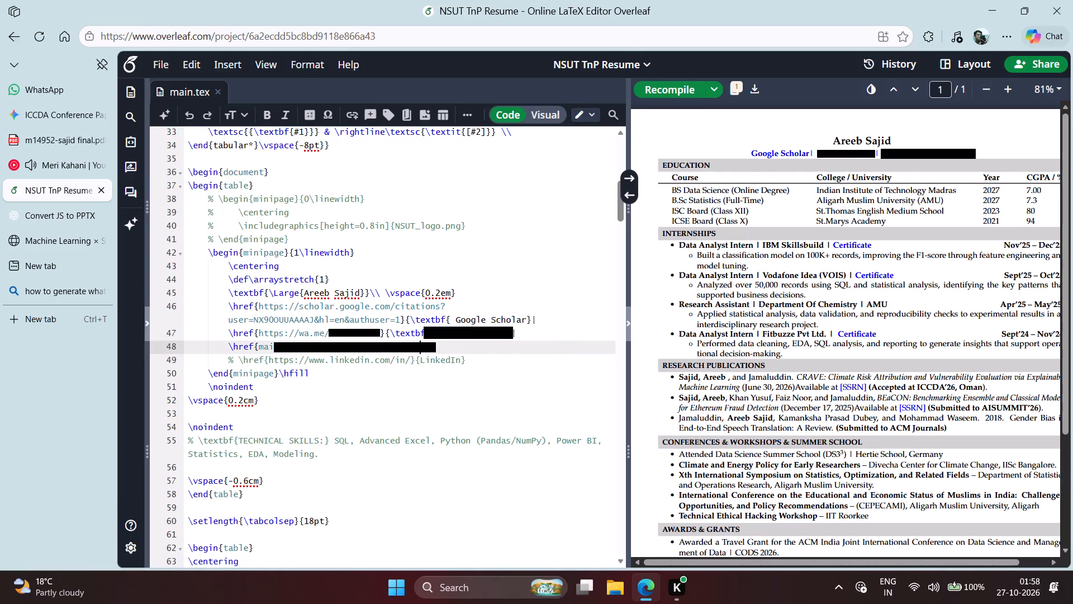
{"action": "key", "text": "BackSpace"}
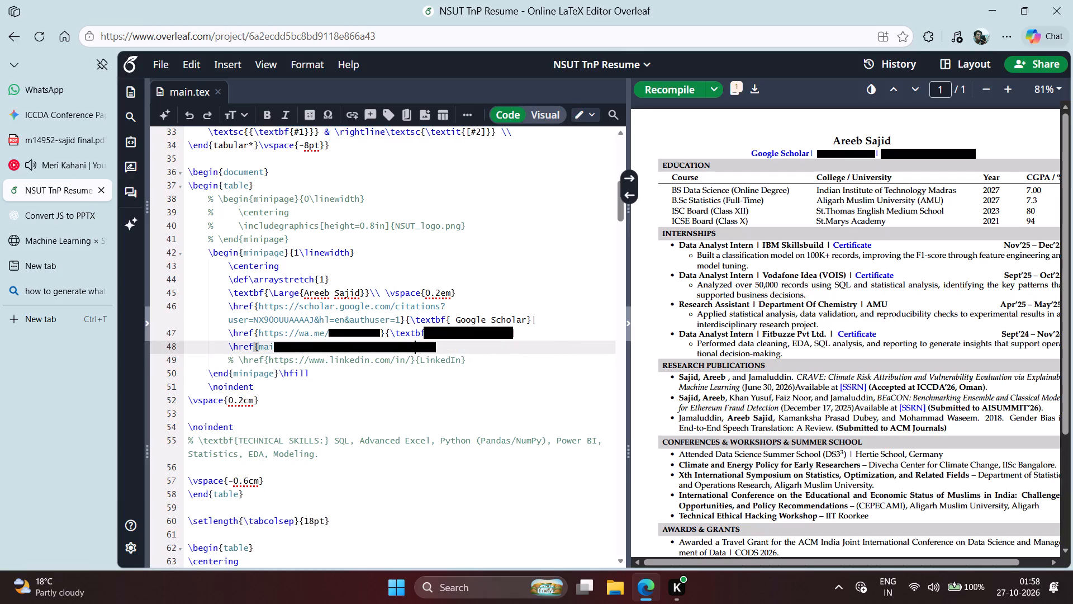
{"action": "key", "text": "ctrl+v"}
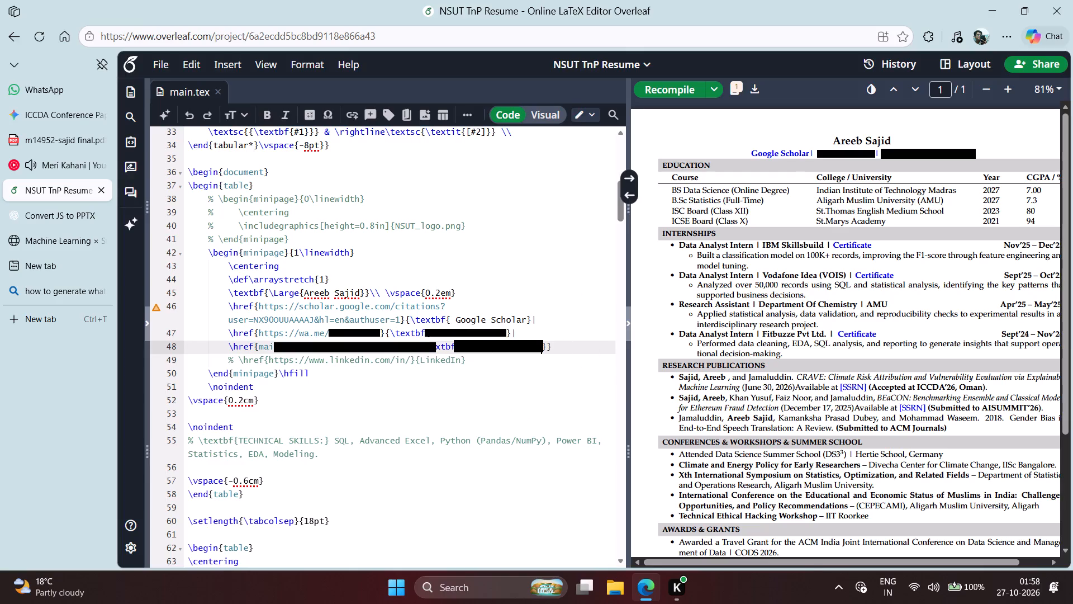
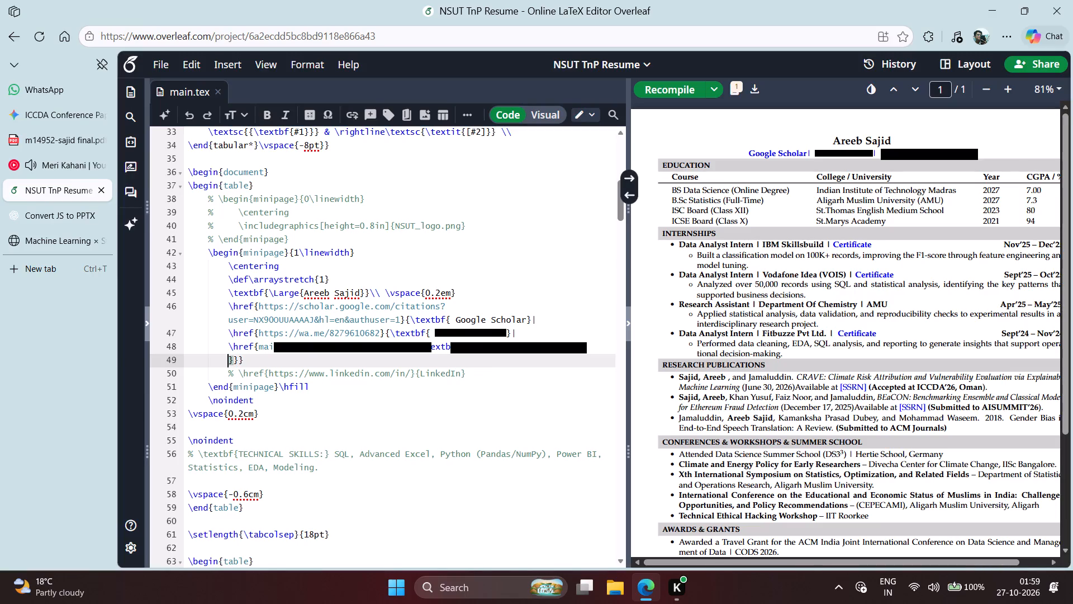
Insert an \href command on the line below the email link, using the copied ORCID profile URL as its target.
{"action": "type", "text": "\\href"}
{"action": "key", "text": "Return"}
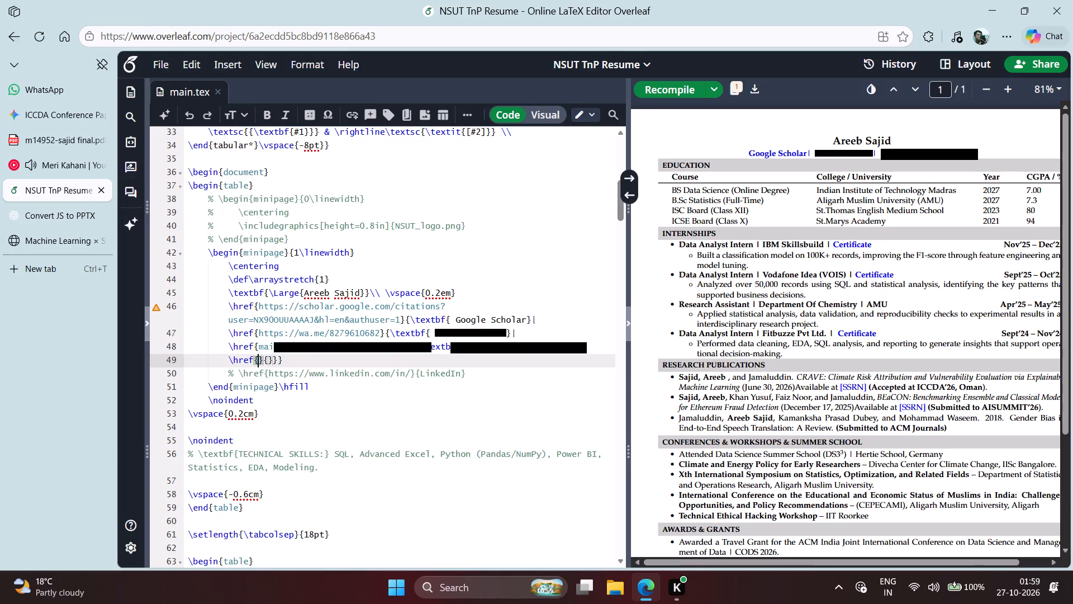
{"action": "key", "text": "ctrl+v"}
{"action": "key", "text": "Right"}
{"action": "key", "text": "Right"}
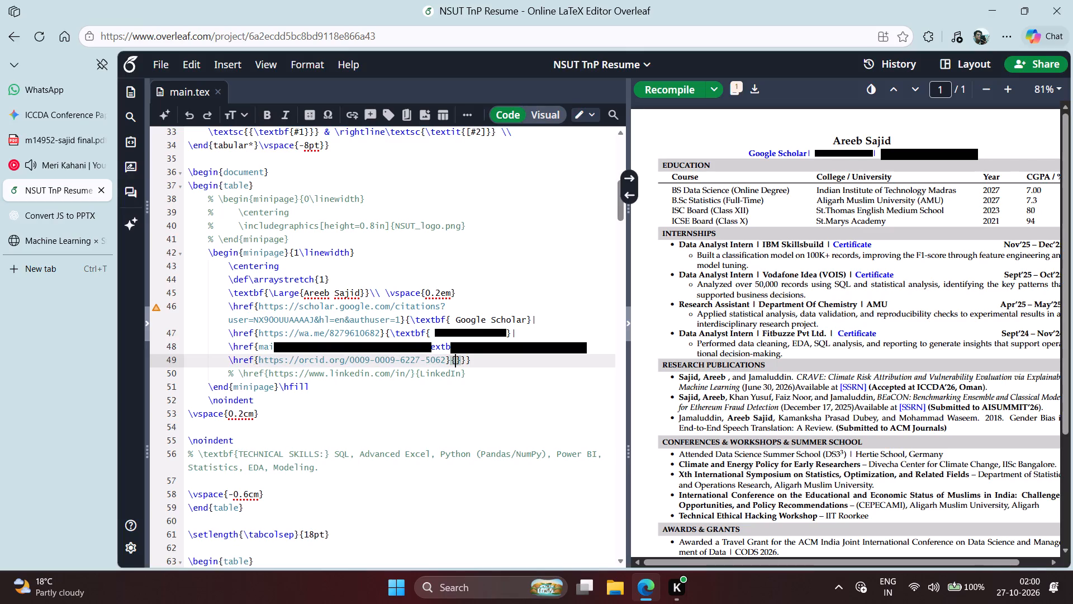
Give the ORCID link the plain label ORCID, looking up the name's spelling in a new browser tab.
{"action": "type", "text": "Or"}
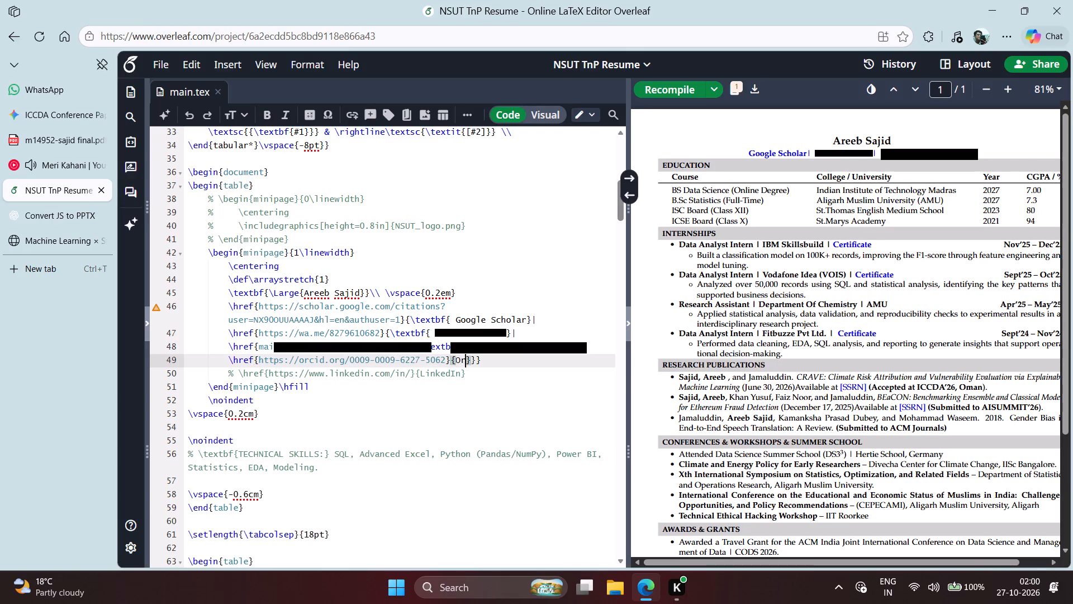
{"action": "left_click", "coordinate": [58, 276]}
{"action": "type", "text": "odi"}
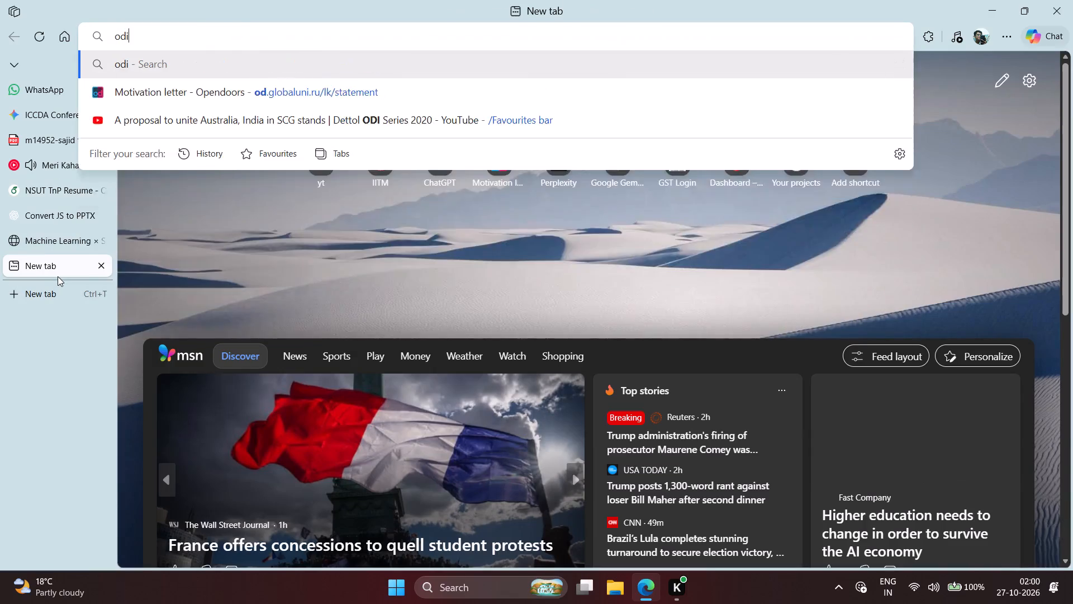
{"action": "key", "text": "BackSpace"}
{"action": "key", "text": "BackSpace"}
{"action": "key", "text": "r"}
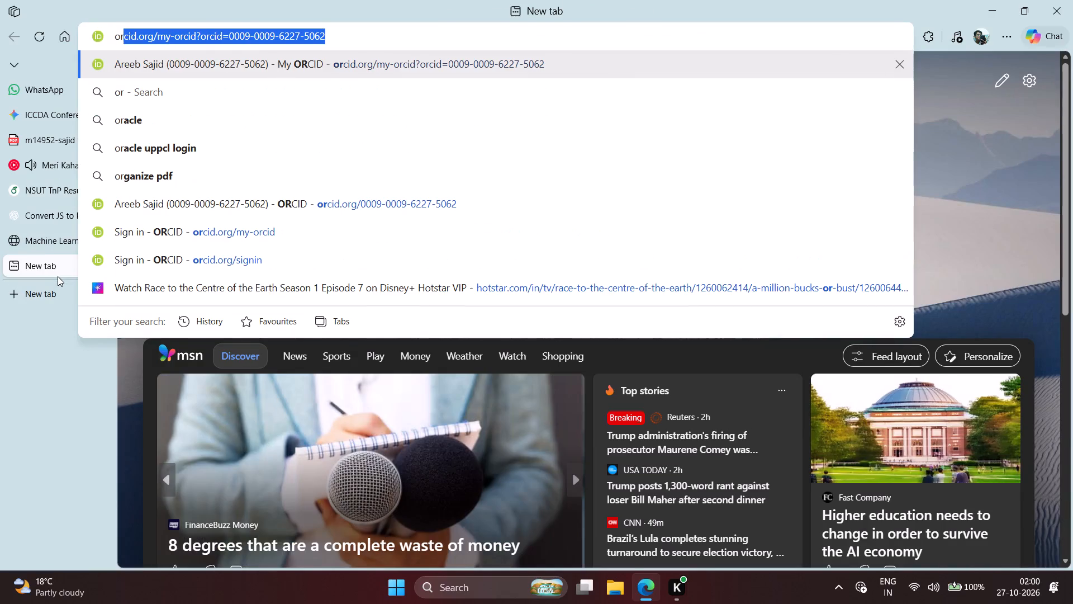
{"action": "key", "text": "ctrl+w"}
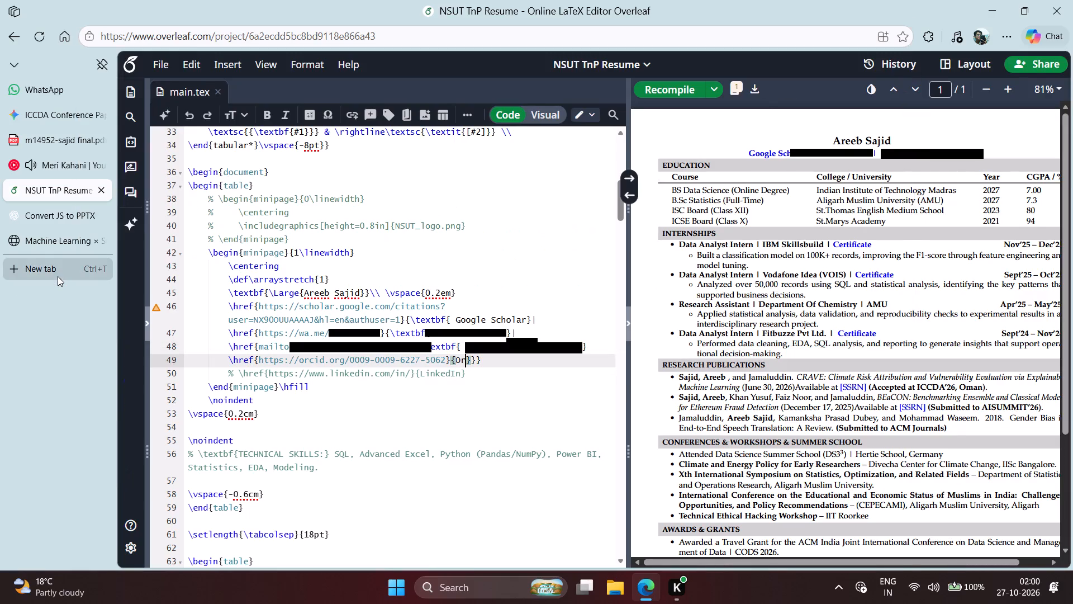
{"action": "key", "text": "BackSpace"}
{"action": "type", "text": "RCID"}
Replace the ORCID link's plain label with the bold label \textbf{ORCID ID}.
{"action": "key", "text": "Left"}
{"action": "key", "text": "Left"}
{"action": "key", "text": "Left"}
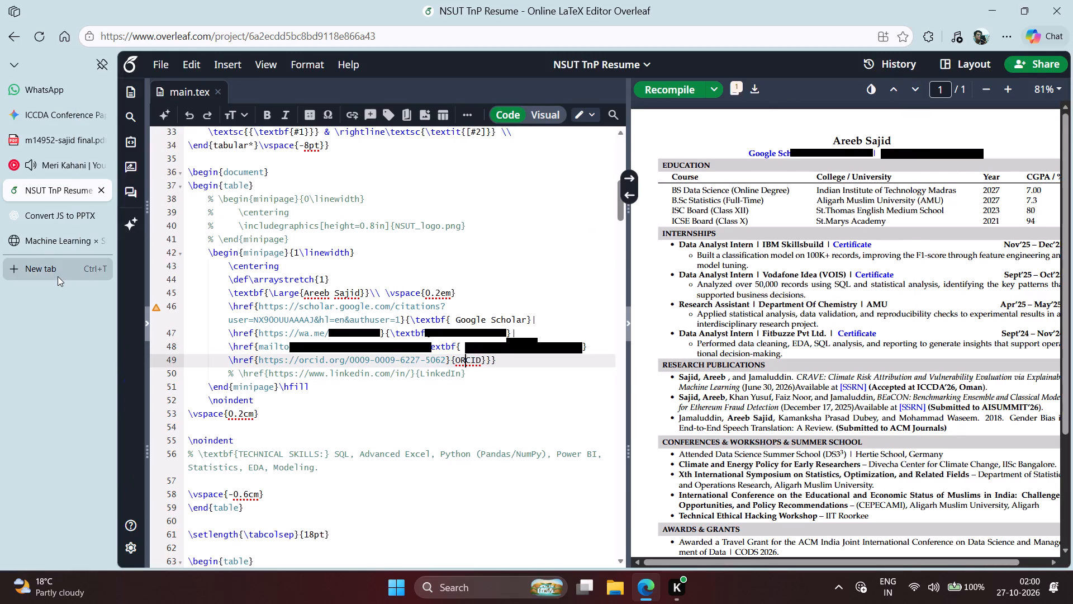
{"action": "key", "text": "Left"}
{"action": "key", "text": "Left"}
{"action": "key", "text": "Right"}
{"action": "key", "text": "Right"}
{"action": "key", "text": "Right"}
{"action": "key", "text": "Right"}
{"action": "key", "text": "Right"}
{"action": "key", "text": "ctrl+BackSpace"}
{"action": "type", "text": "\\TE"}
{"action": "key", "text": "Return"}
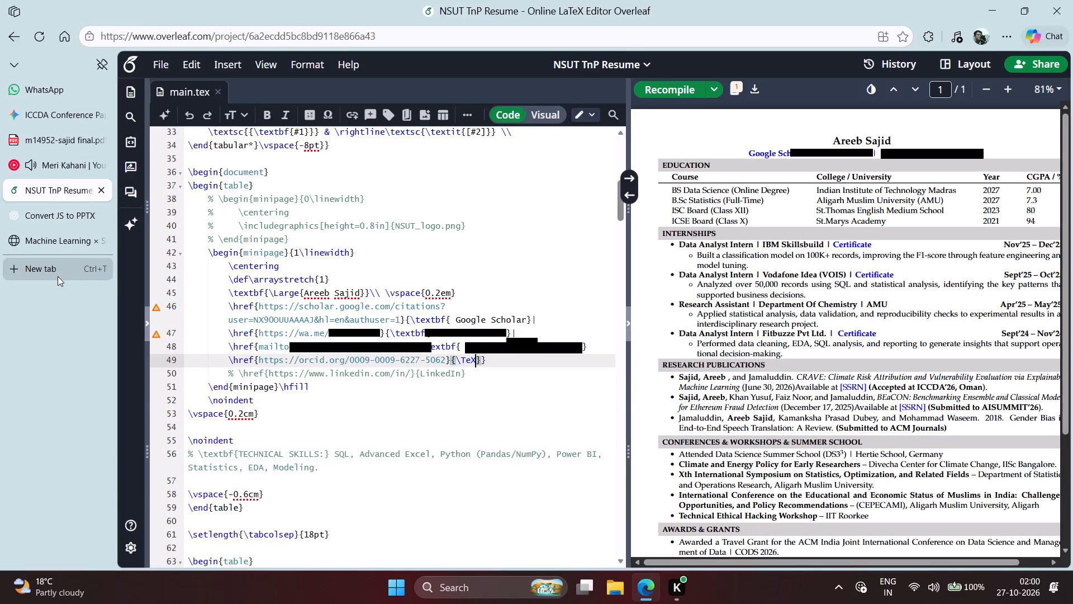
{"action": "key", "text": "BackSpace"}
{"action": "key", "text": "BackSpace"}
{"action": "type", "text": "te"}
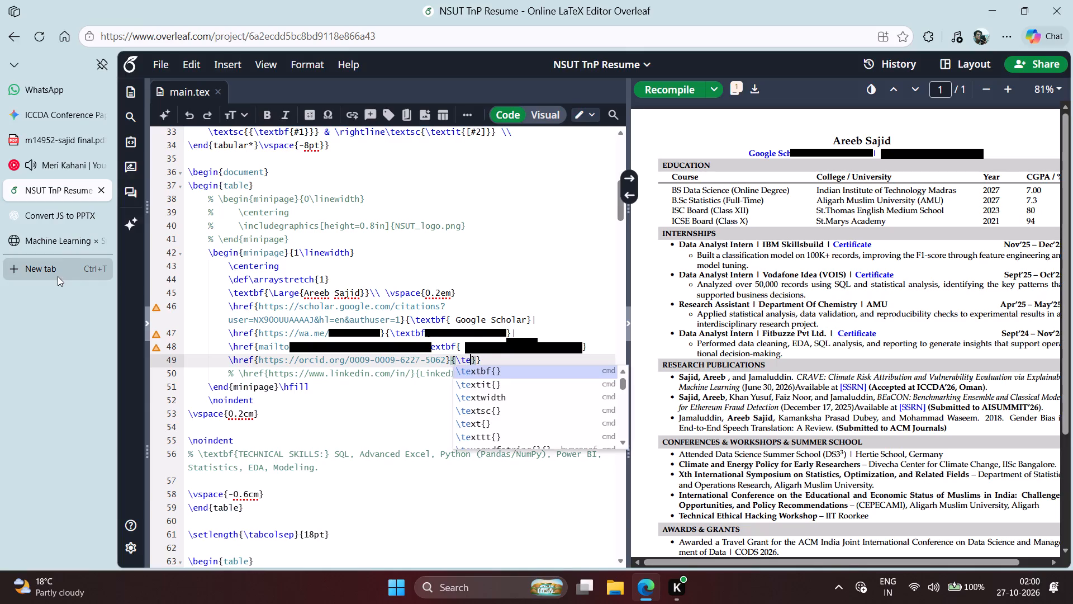
{"action": "key", "text": "Return"}
{"action": "type", "text": "ORCID"}
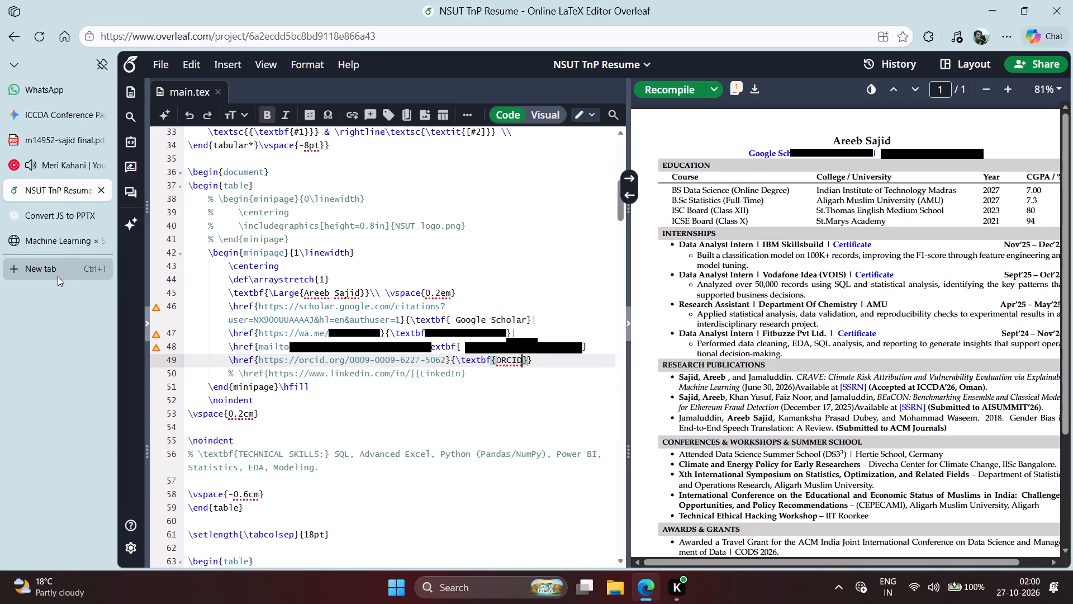
{"action": "key", "text": "space"}
{"action": "type", "text": "ID"}
{"action": "key", "text": "Right"}
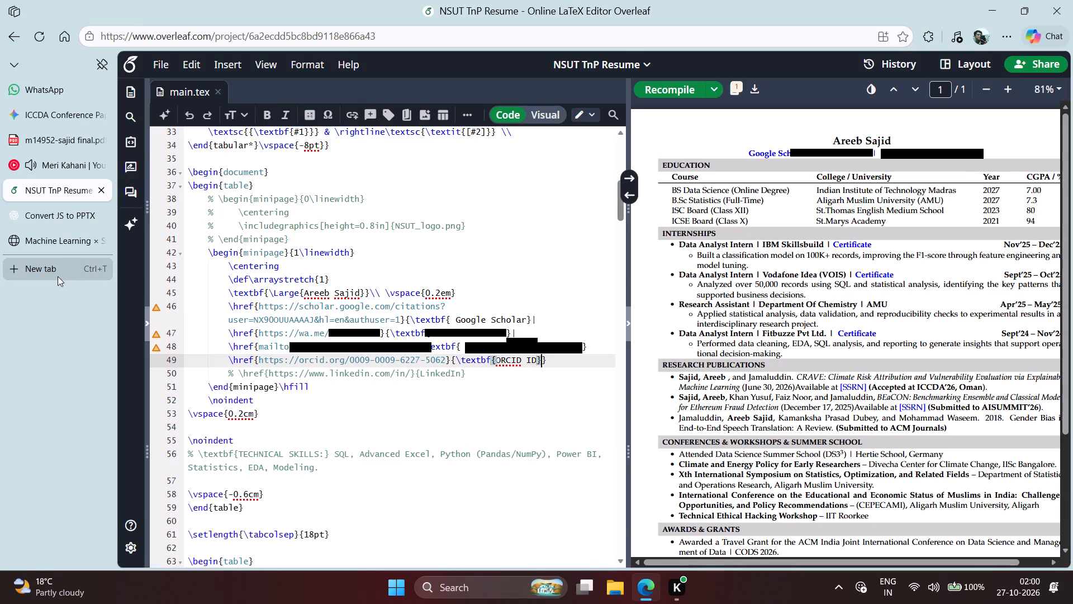
{"action": "key", "text": "Right"}
Add closing braces so the ORCID link line ends in five braces, and recompile.
{"action": "key", "text": "shift+braceright"}
{"action": "key", "text": "shift+braceright"}
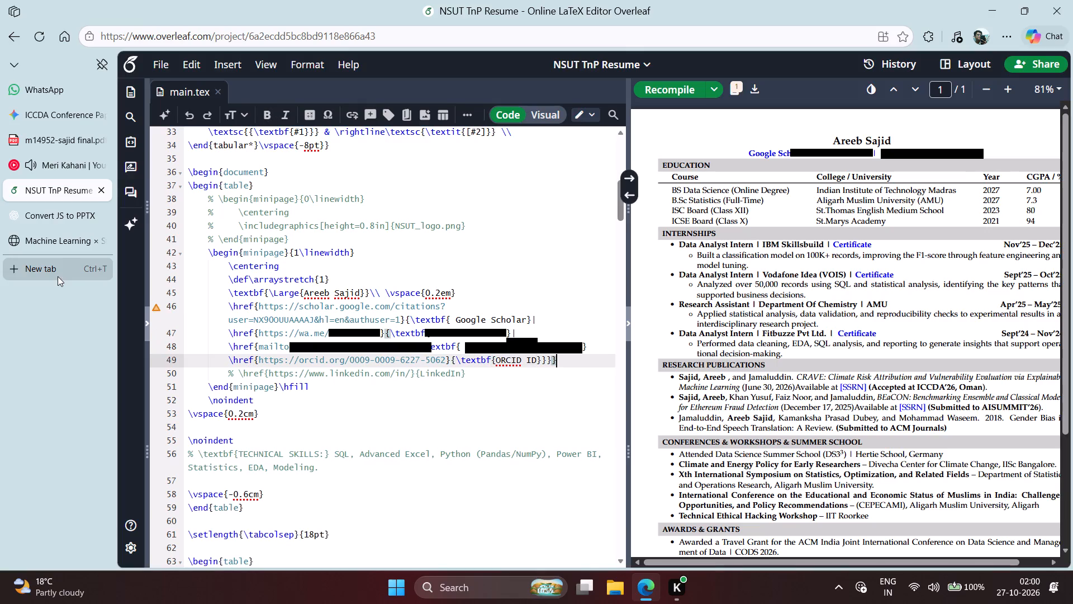
{"action": "key", "text": "shift+braceright"}
{"action": "key", "text": "shift+braceright"}
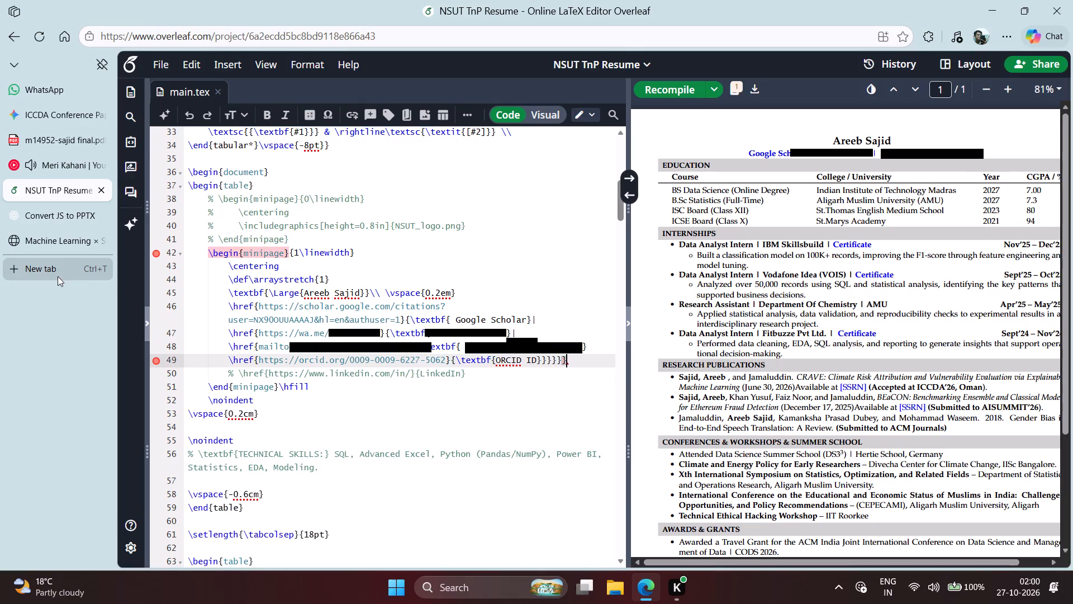
{"action": "key", "text": "BackSpace"}
{"action": "key", "text": "ctrl+Return"}
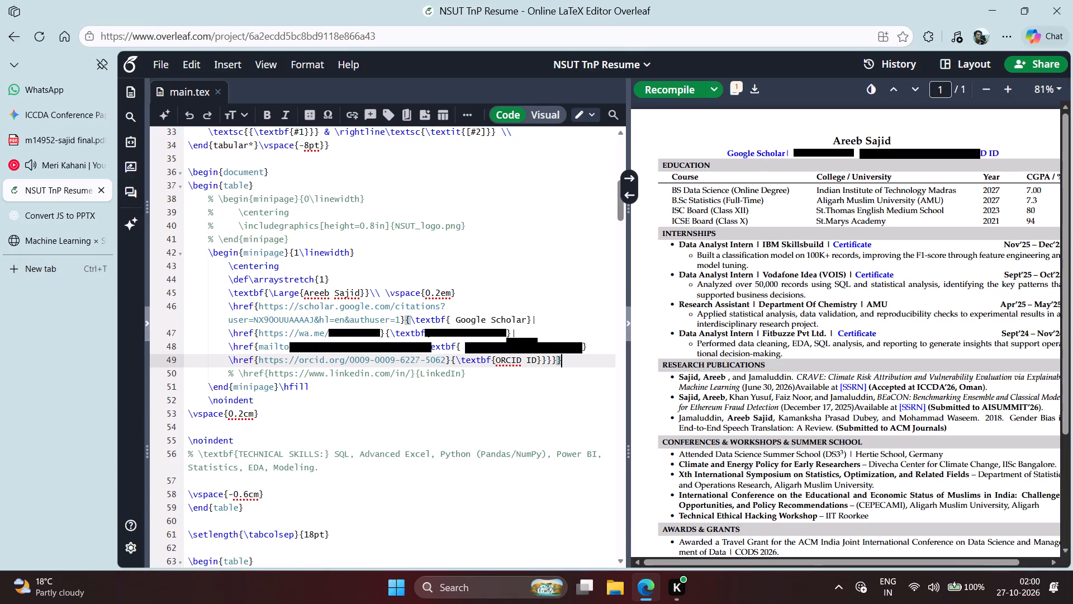
Add a space and a | separator at the end of the email link line and recompile.
{"action": "left_click", "coordinate": [594, 351]}
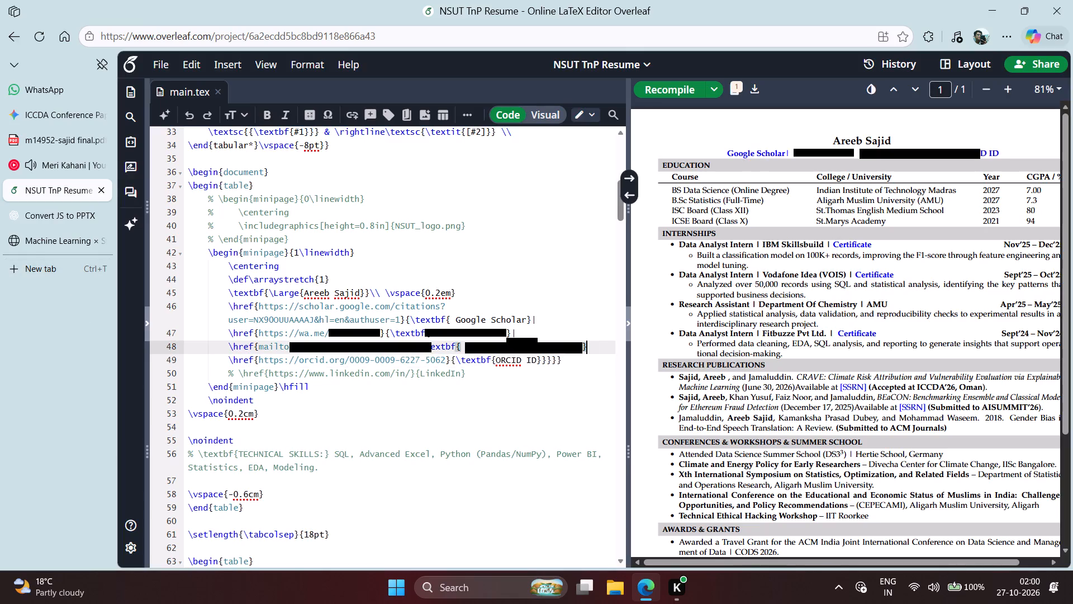
{"action": "key", "text": "space"}
{"action": "type", "text": "|"}
{"action": "key", "text": "ctrl+Return"}
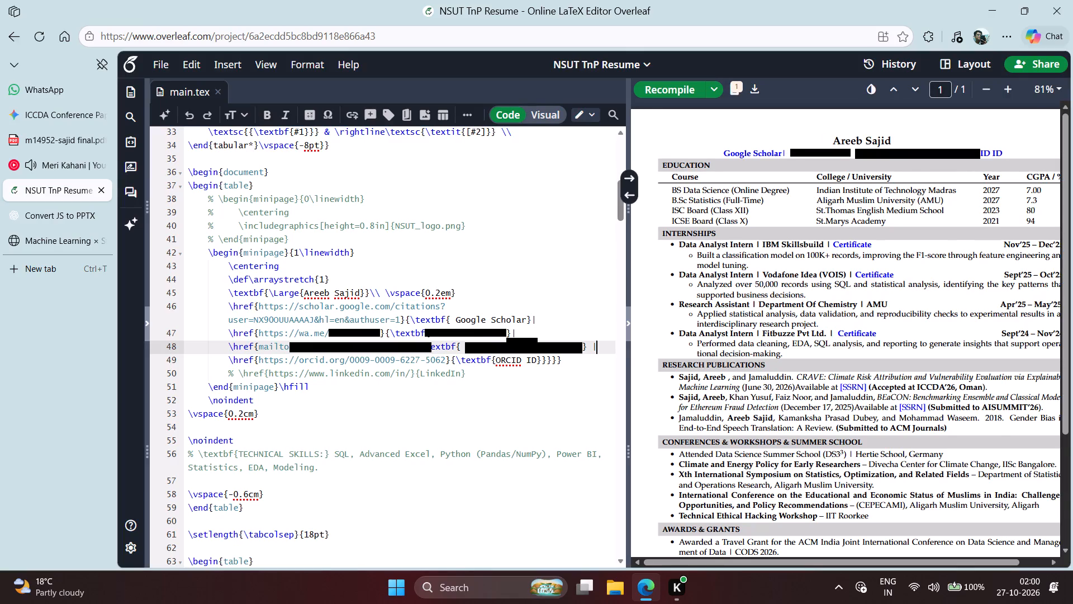
Delete "and Management of Data" from the travel grant item so it ends "Data Science | CODS 2026.", and recompile.
{"action": "scroll", "coordinate": [751, 348], "scroll_direction": "up", "scroll_amount": 1}
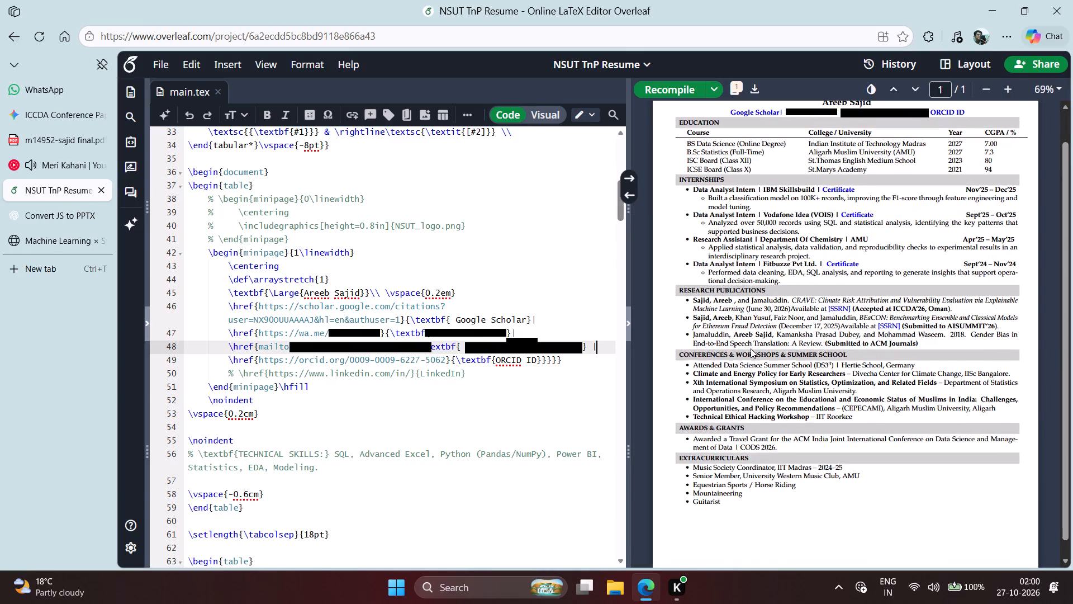
{"action": "scroll", "coordinate": [751, 348], "scroll_direction": "up", "scroll_amount": 1}
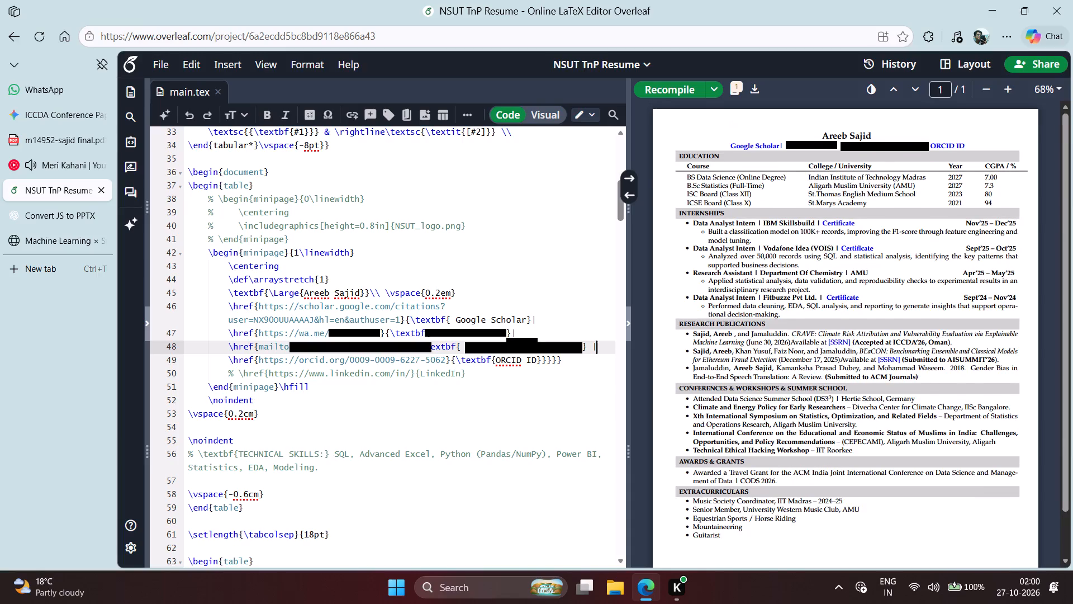
{"action": "double_click", "coordinate": [735, 480]}
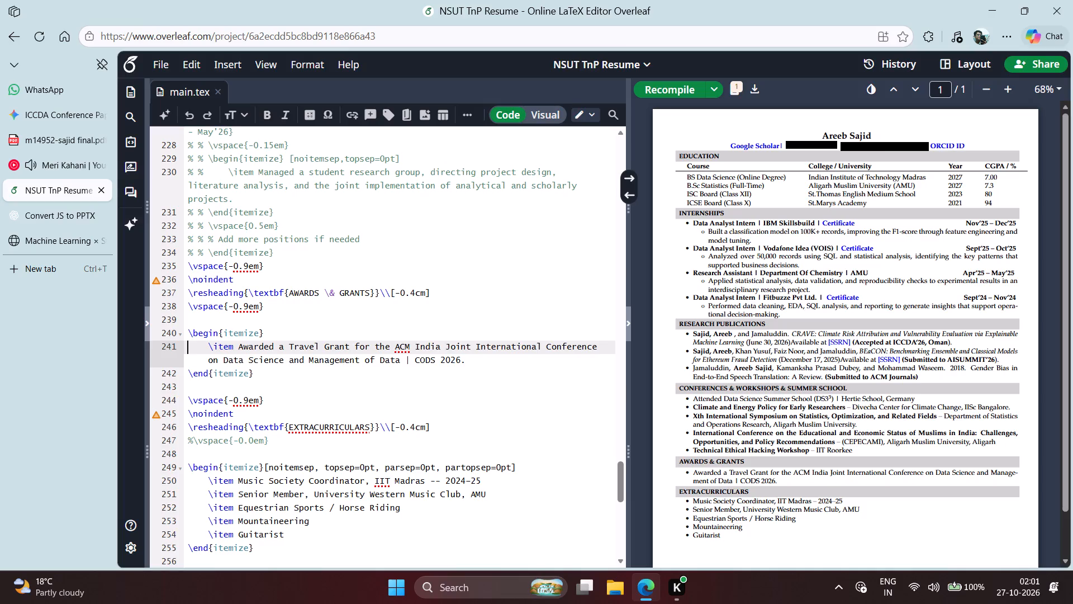
{"action": "left_click_drag", "start_coordinate": [288, 362], "coordinate": [409, 365]}
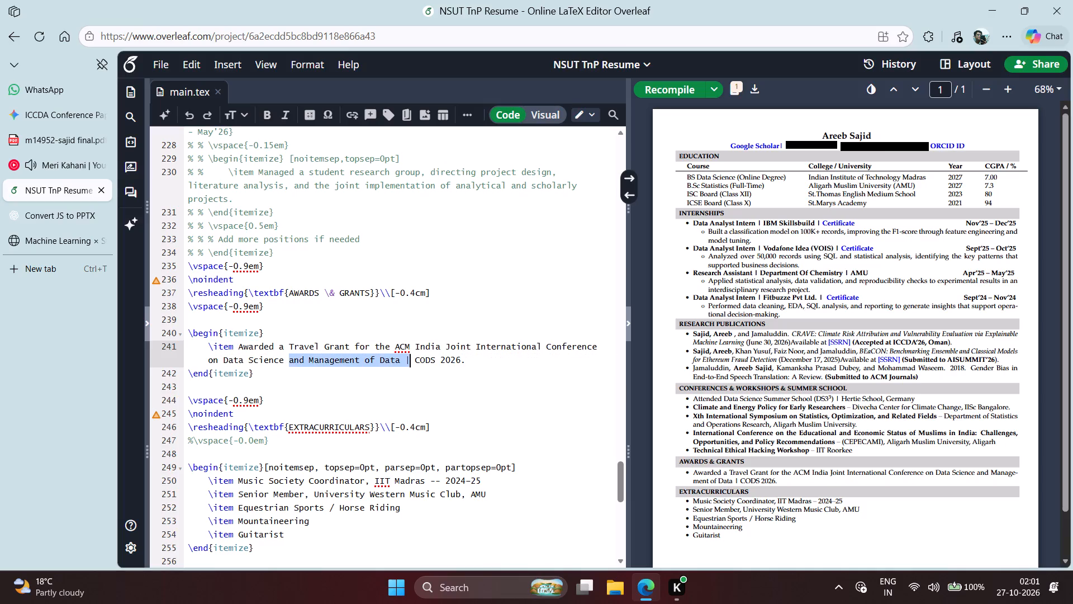
{"action": "left_click_drag", "start_coordinate": [409, 365], "coordinate": [403, 365]}
{"action": "key", "text": "BackSpace"}
{"action": "key", "text": "BackSpace"}
{"action": "key", "text": "ctrl+Return"}
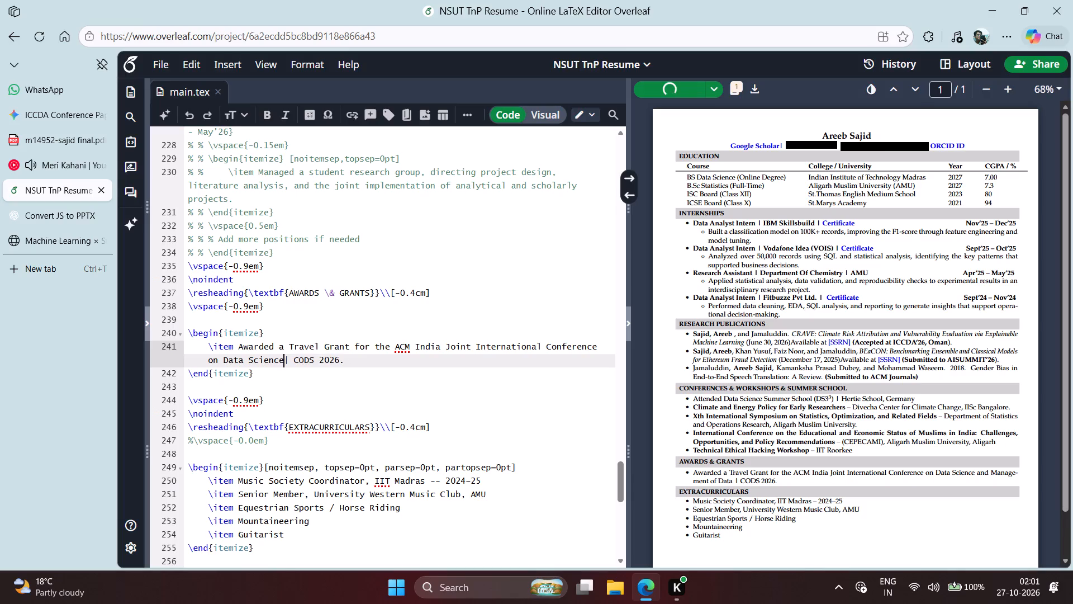
{"action": "key", "text": "space"}
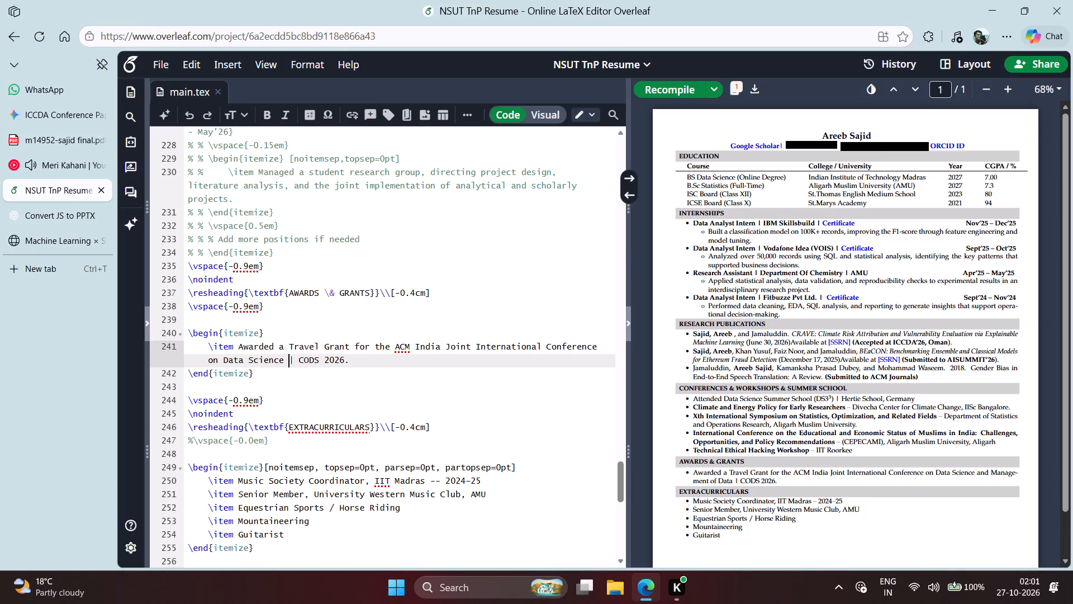
{"action": "key", "text": "ctrl+Return"}
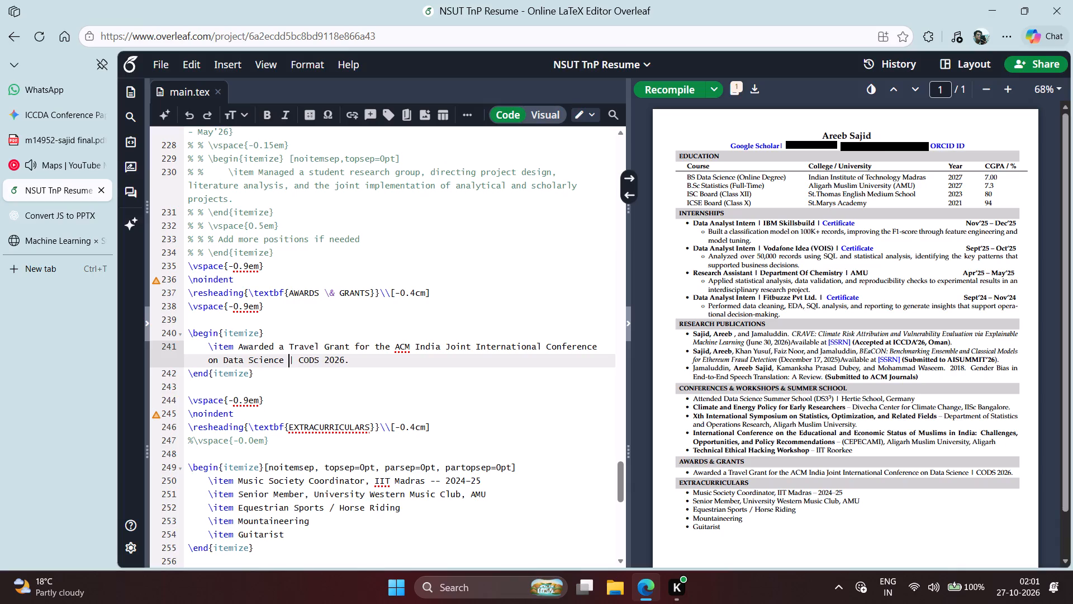
Download the compiled resume PDF to the Downloads folder under the name Updated_R.
{"action": "scroll", "coordinate": [844, 404], "scroll_direction": "up", "scroll_amount": 1}
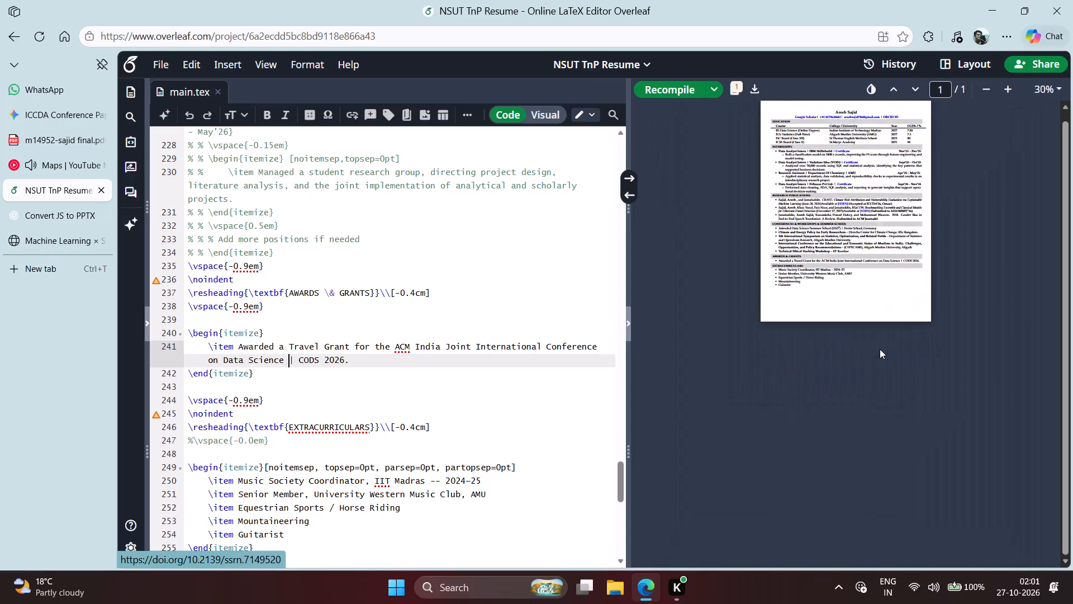
{"action": "scroll", "coordinate": [880, 349], "scroll_direction": "up", "scroll_amount": 2}
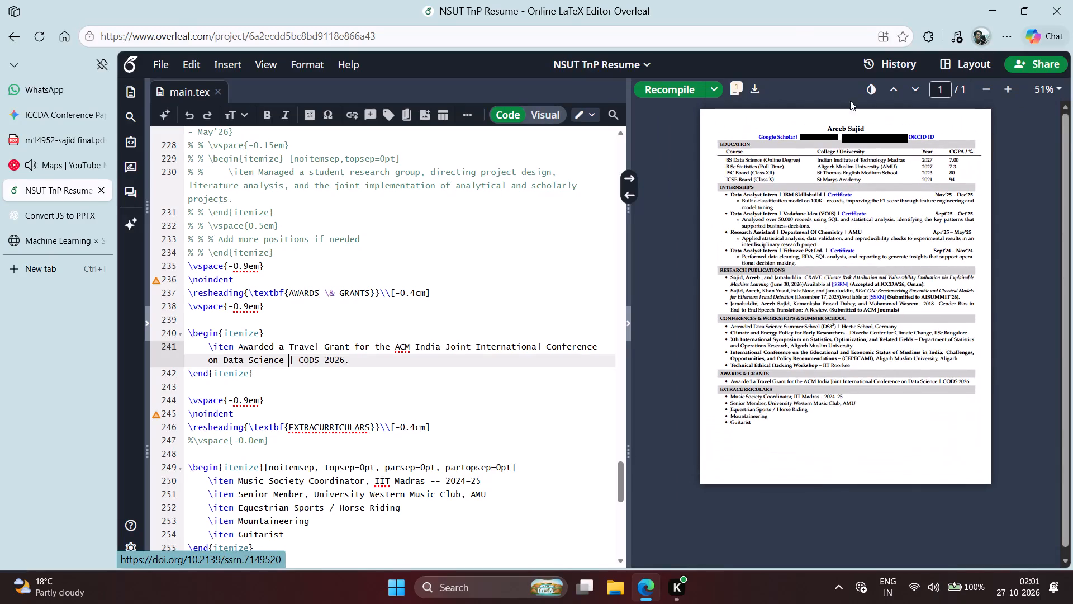
{"action": "left_click", "coordinate": [759, 95]}
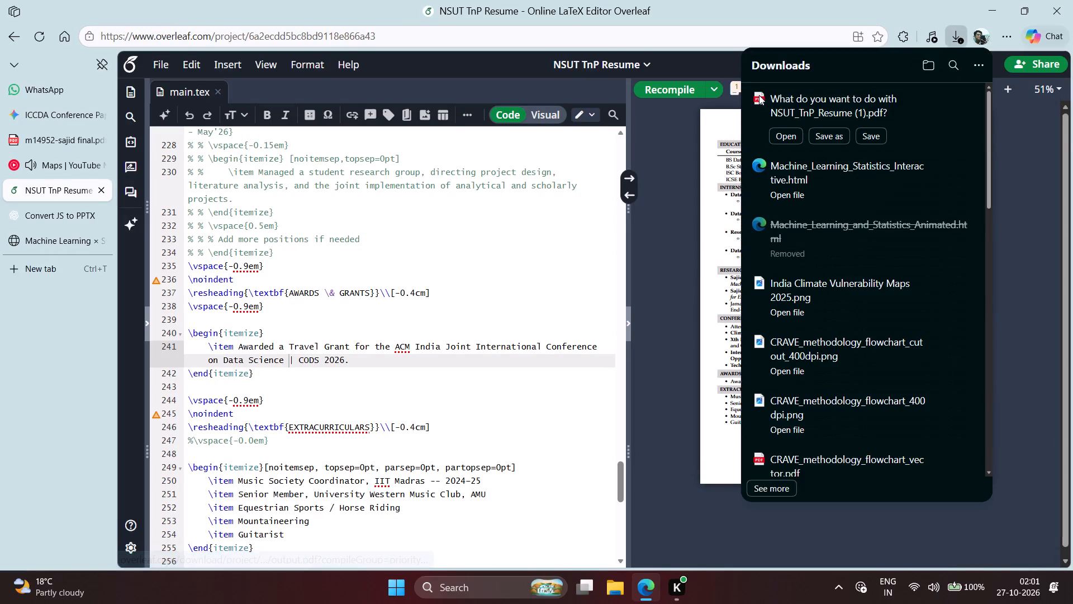
{"action": "left_click", "coordinate": [820, 135]}
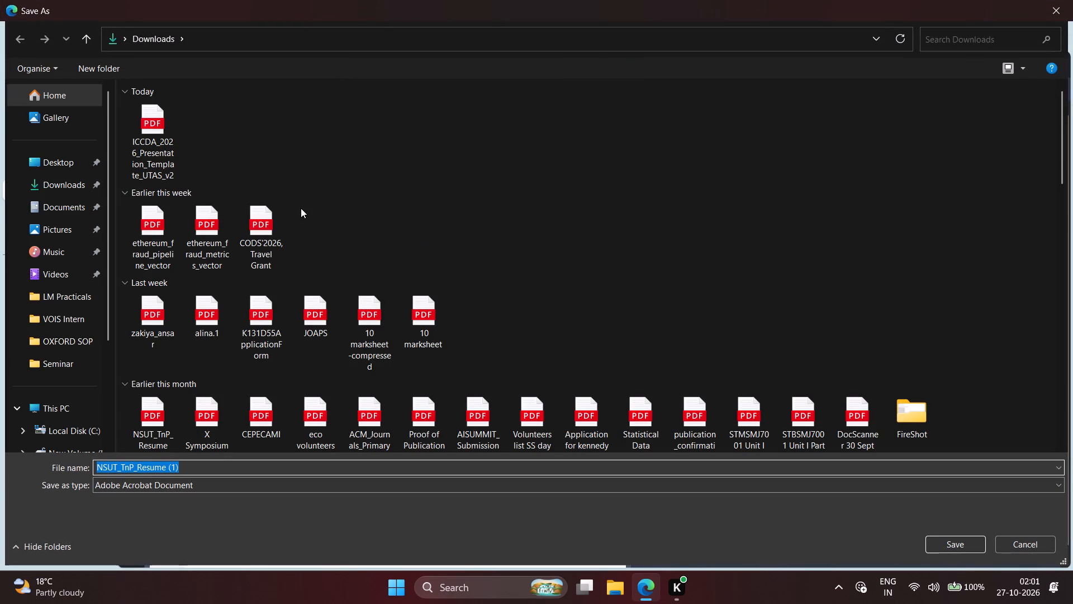
{"action": "key", "text": "shift+u"}
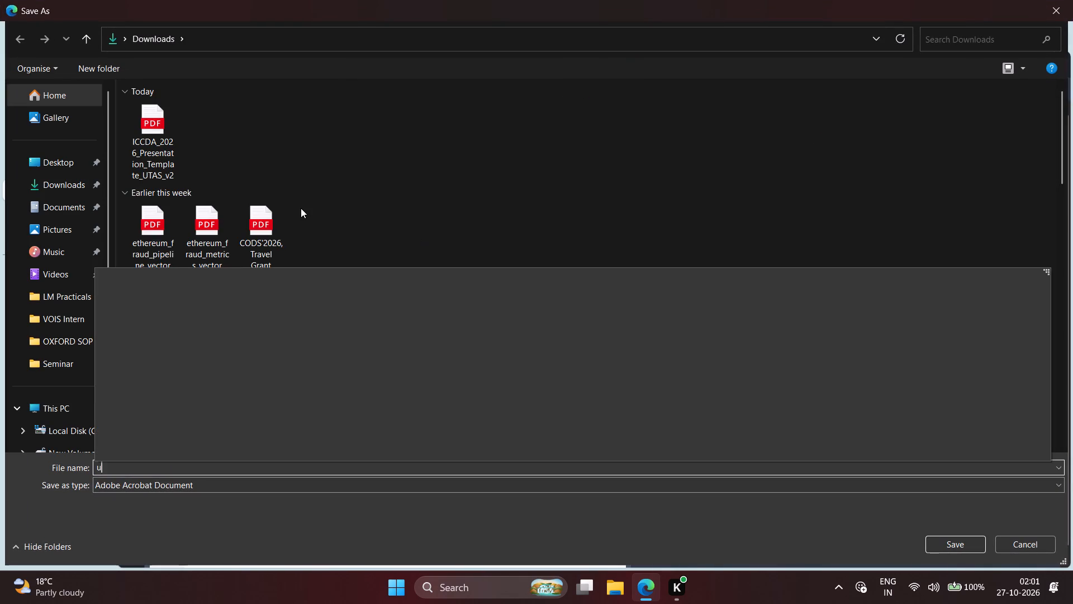
{"action": "type", "text": "PDATED"}
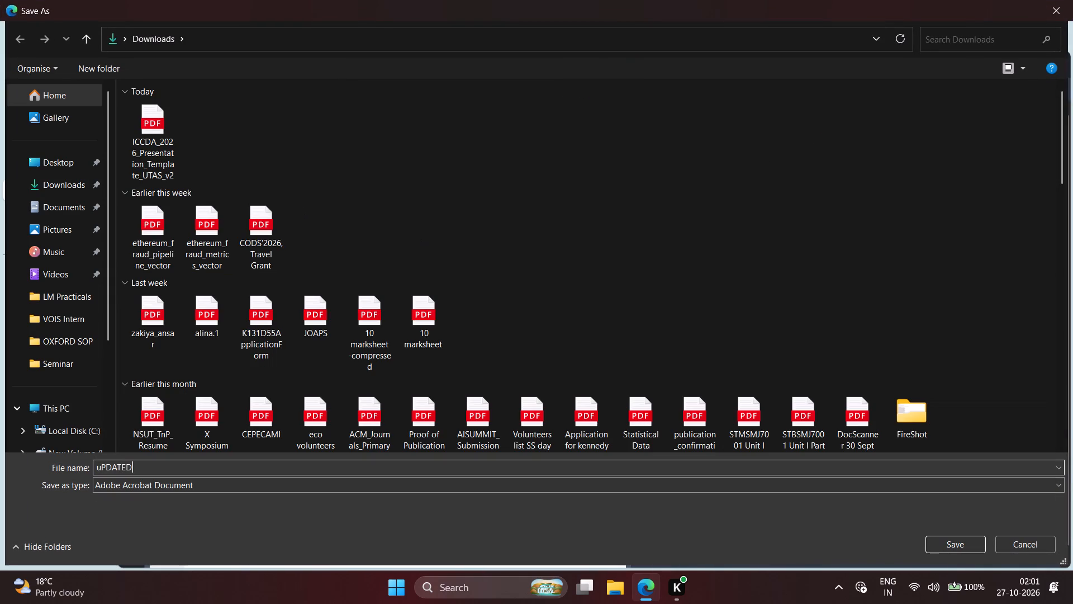
{"action": "key", "text": "ctrl+a"}
{"action": "key", "text": "BackSpace"}
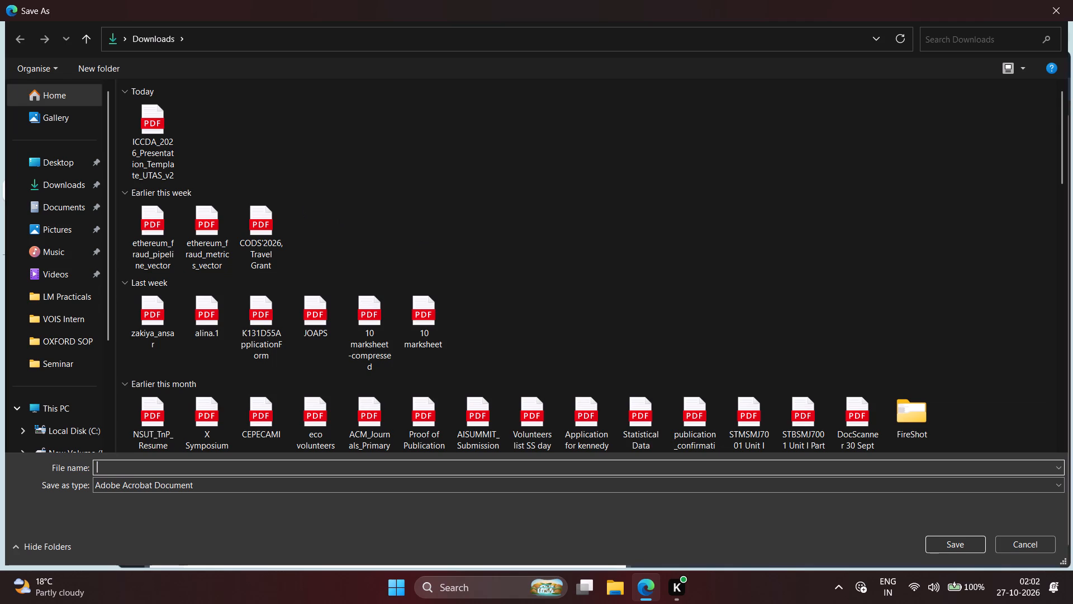
{"action": "type", "text": "Updated"}
{"action": "type", "text": "_R"}
{"action": "key", "text": "Return"}
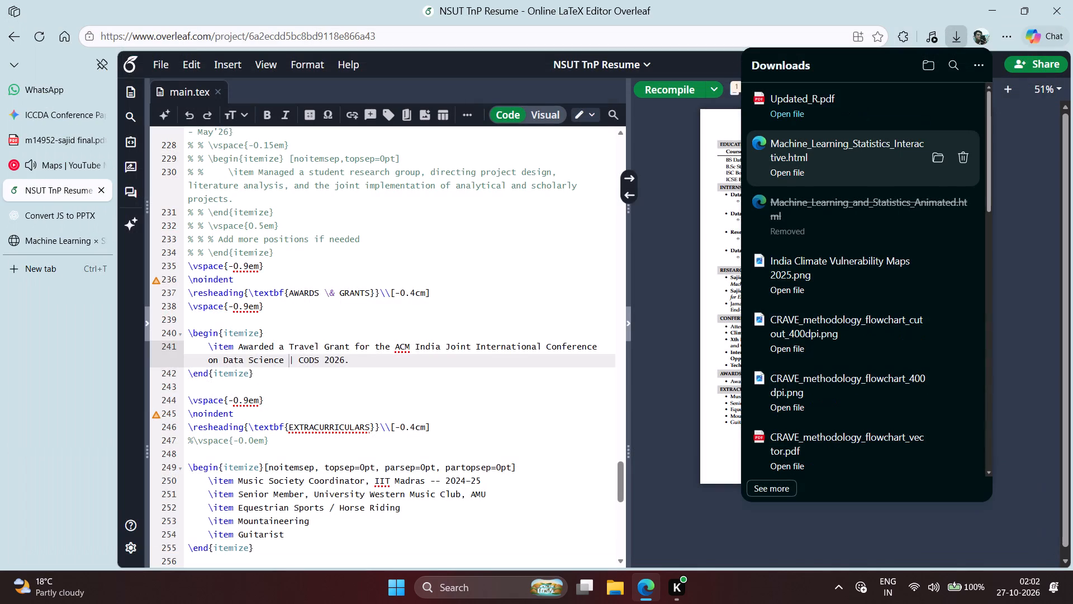
Open the downloaded Updated_R.pdf, check the layout and text formatting of all resume sections, and close it.
{"action": "left_click", "coordinate": [796, 112]}
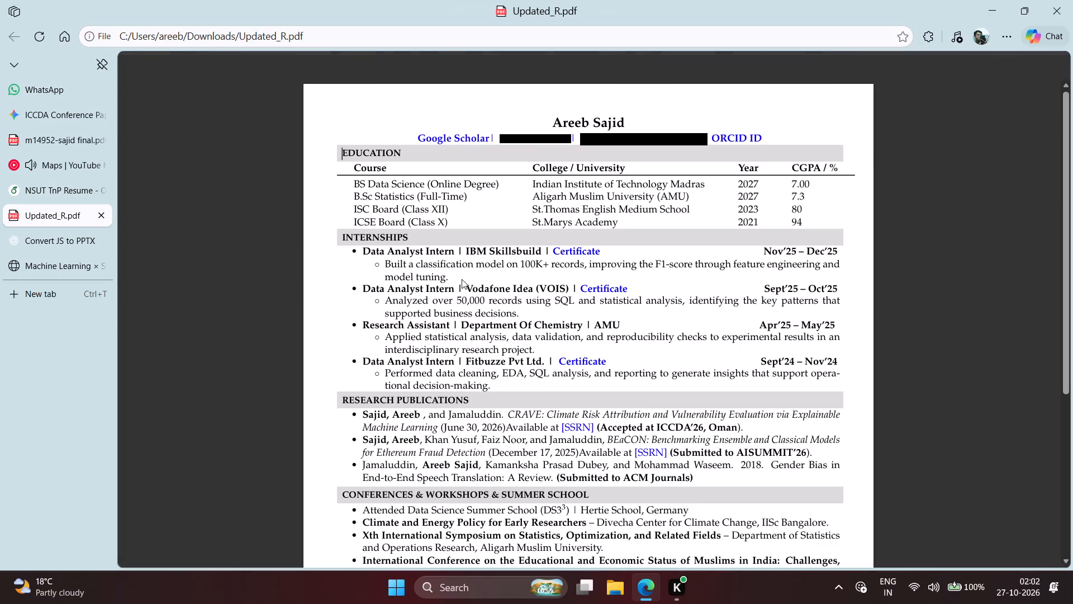
{"action": "scroll", "coordinate": [462, 279], "scroll_direction": "down", "scroll_amount": 2}
{"action": "scroll", "coordinate": [462, 279], "scroll_direction": "up", "scroll_amount": 3}
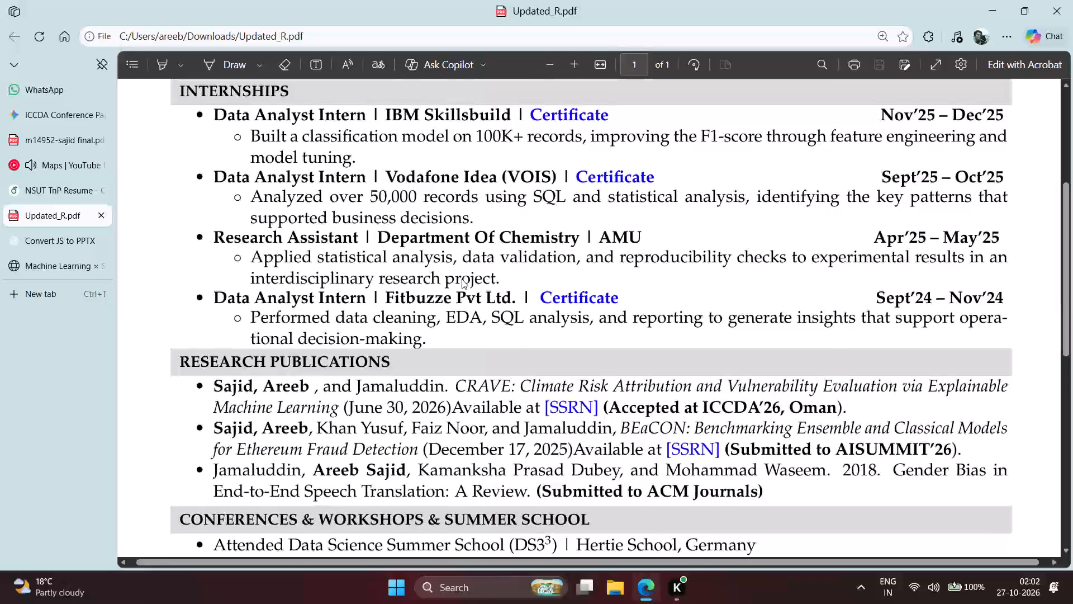
{"action": "scroll", "coordinate": [462, 279], "scroll_direction": "down", "scroll_amount": 1}
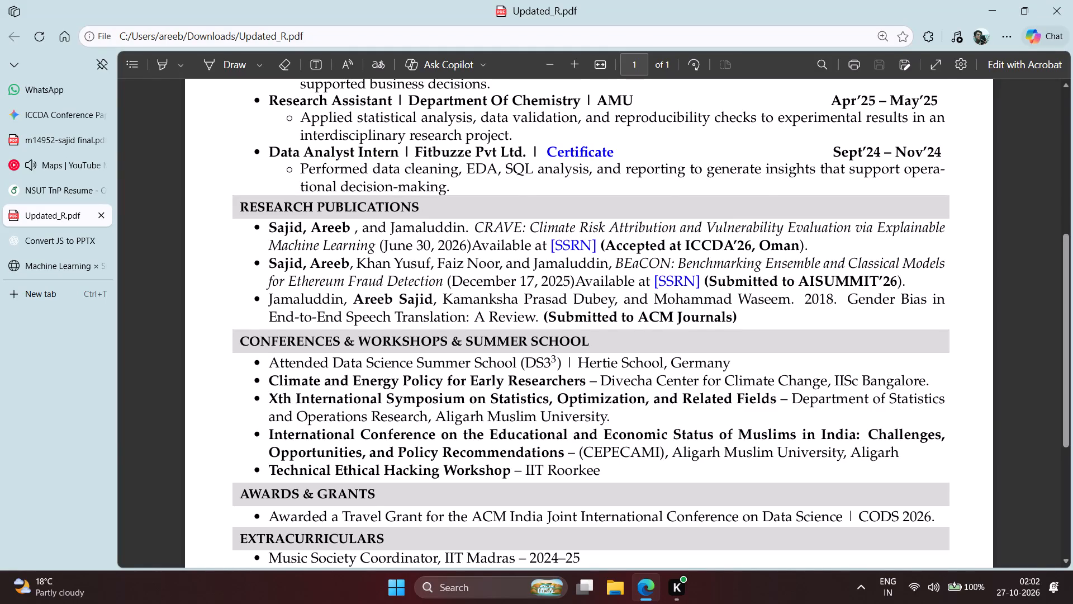
{"action": "scroll", "coordinate": [504, 417], "scroll_direction": "right", "scroll_amount": 1}
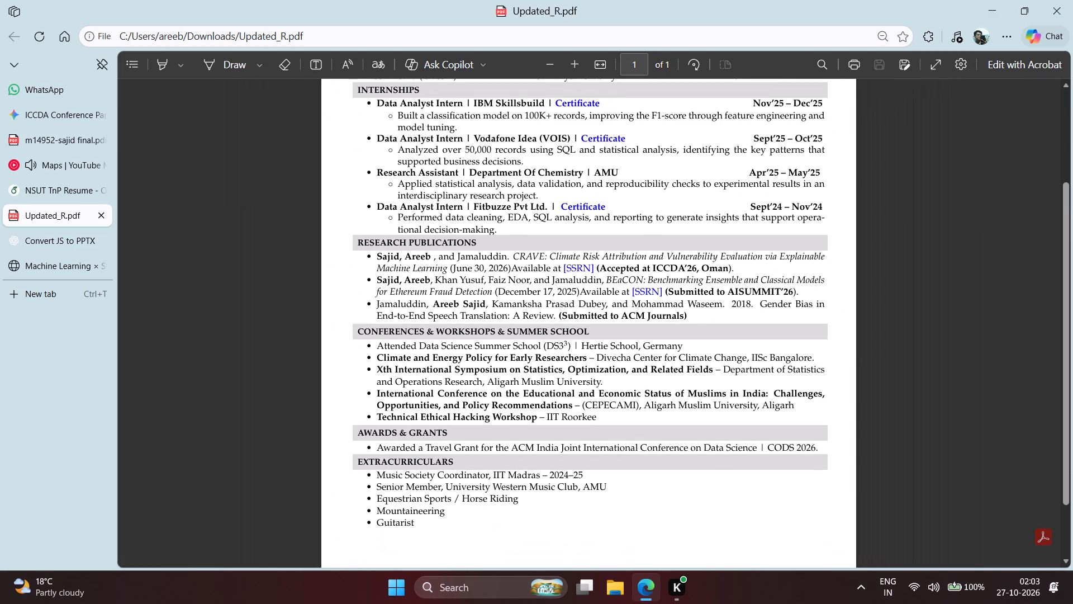
{"action": "key", "text": "ctrl+w"}
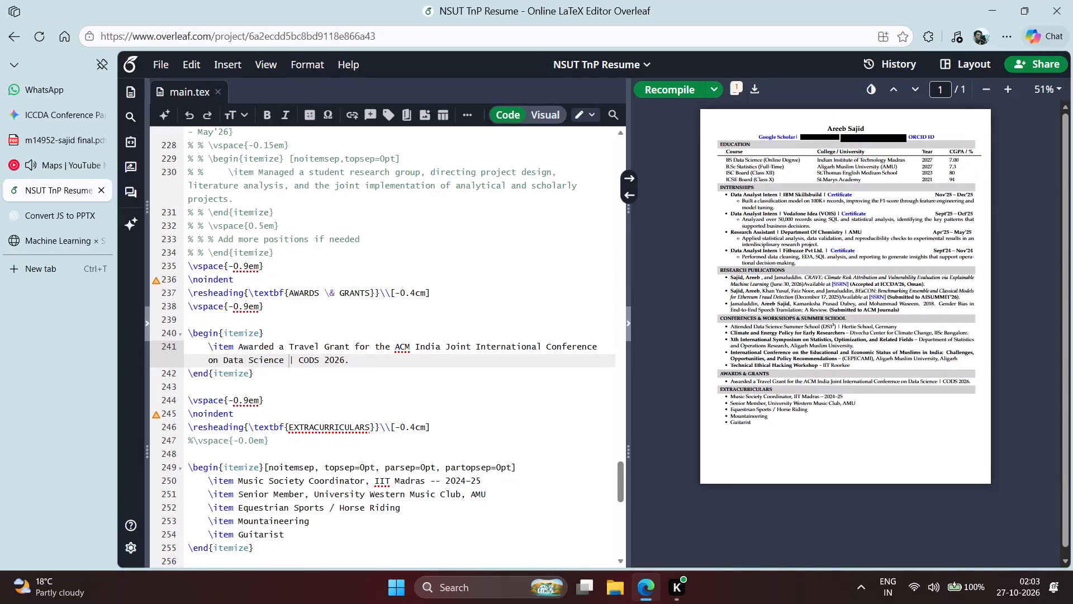
Remove the \textbf{} wrapper from the "Xth International Symposium on Statistics, Optimization, and Related Fields" item in the conferences section.
{"action": "double_click", "coordinate": [759, 329]}
{"action": "scroll", "coordinate": [421, 357], "scroll_direction": "up", "scroll_amount": 1}
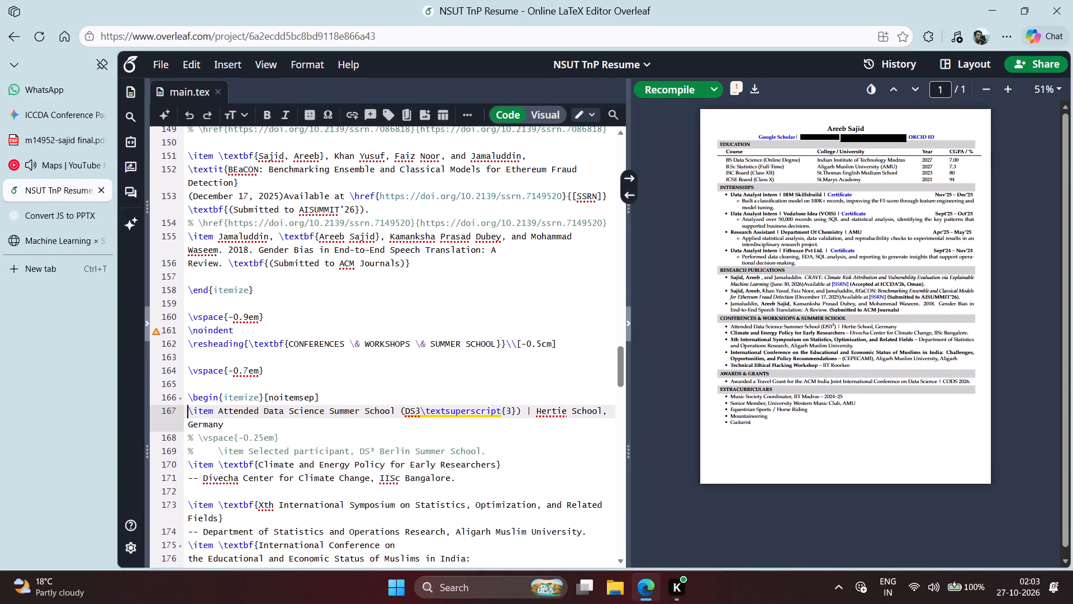
{"action": "scroll", "coordinate": [328, 302], "scroll_direction": "down", "scroll_amount": 1}
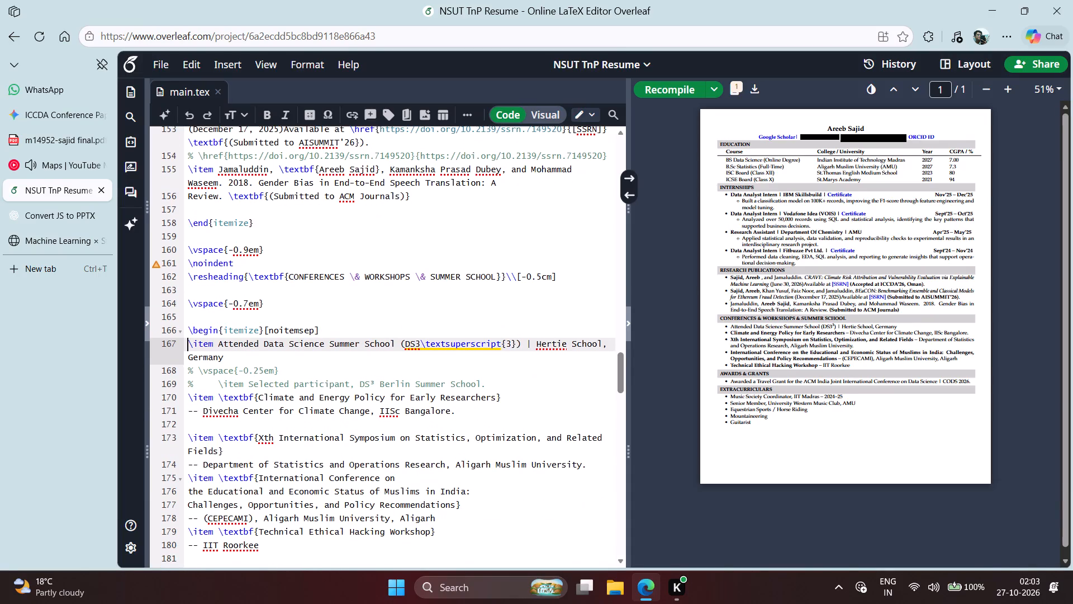
{"action": "left_click", "coordinate": [255, 437]}
{"action": "key", "text": "BackSpace"}
{"action": "key", "text": "BackSpace"}
{"action": "key", "text": "BackSpace"}
{"action": "key", "text": "BackSpace"}
{"action": "key", "text": "BackSpace"}
{"action": "key", "text": "BackSpace"}
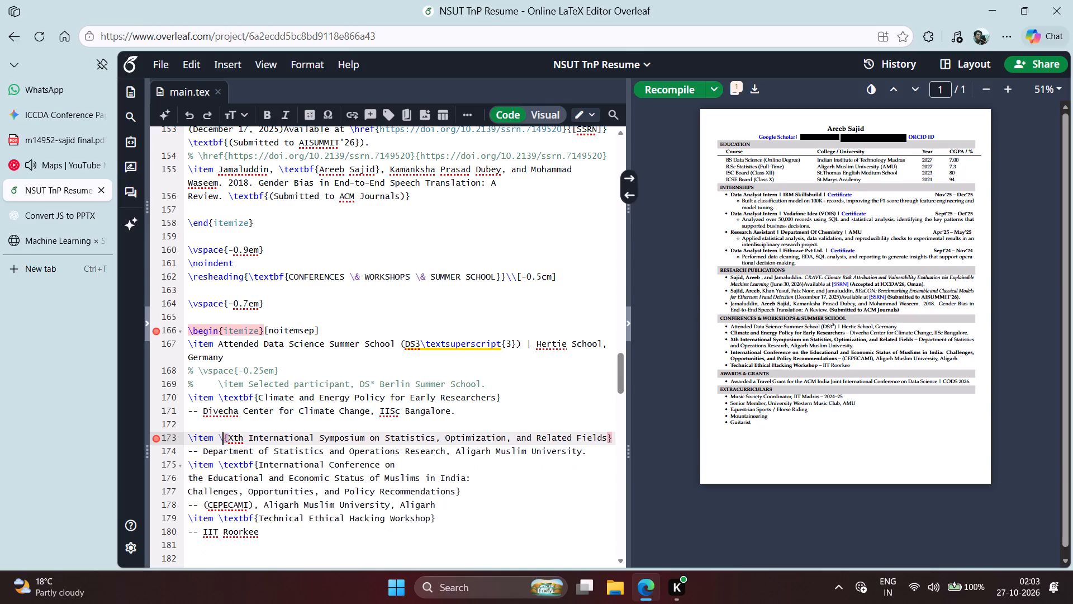
{"action": "key", "text": "BackSpace"}
{"action": "key", "text": "Right"}
{"action": "key", "text": "BackSpace"}
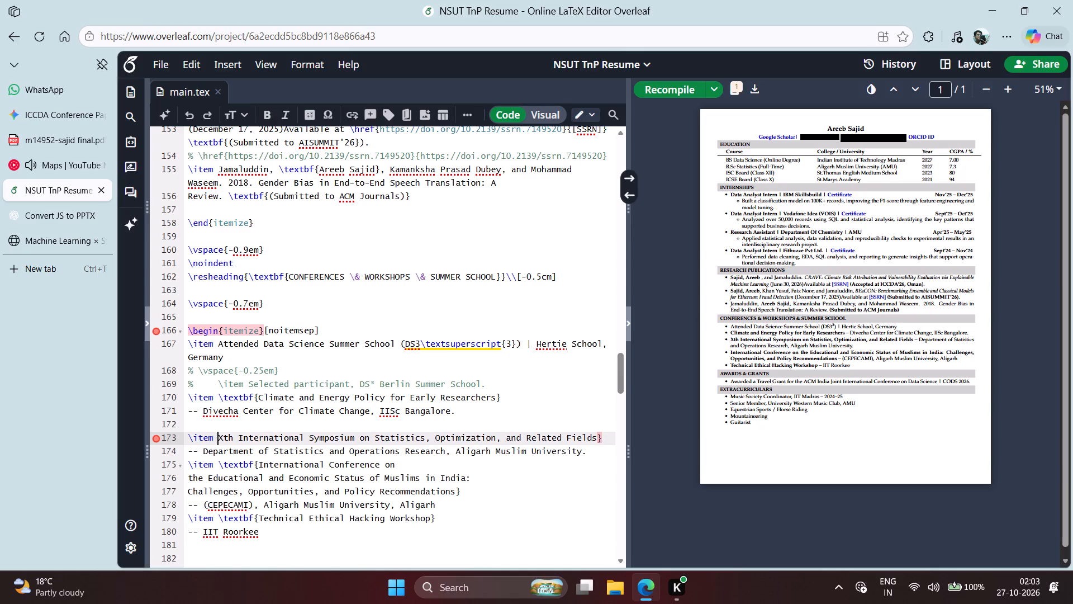
{"action": "key", "text": "Right"}
{"action": "left_click", "coordinate": [607, 437]}
{"action": "key", "text": "BackSpace"}
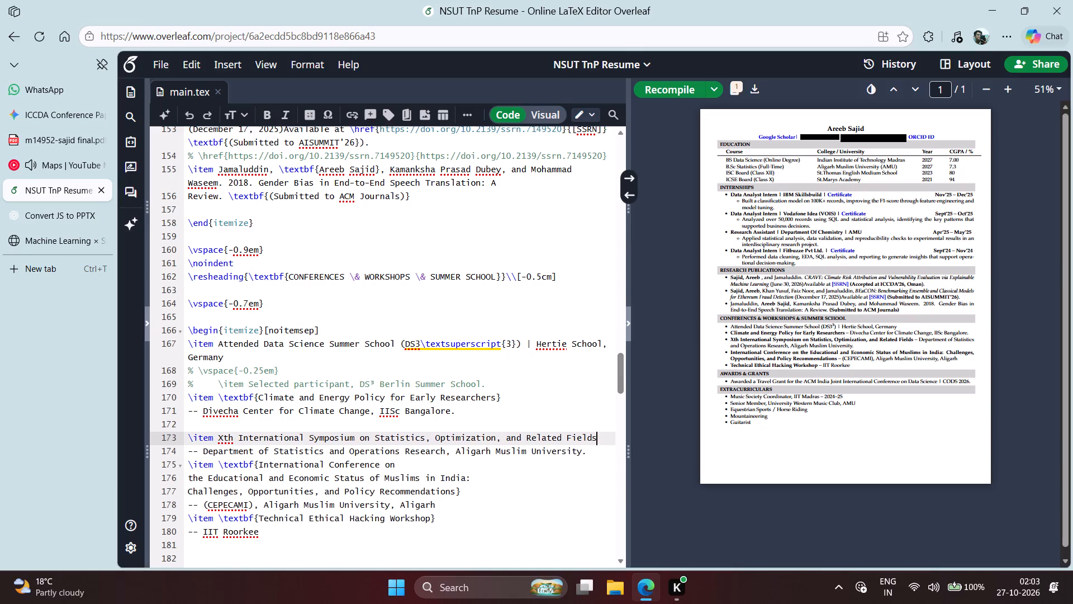
Remove the \textbf{} wrapper from the "Climate and Energy Policy for Early Researchers" item.
{"action": "left_click", "coordinate": [254, 403]}
{"action": "key", "text": "Right"}
{"action": "key", "text": "BackSpace"}
{"action": "key", "text": "BackSpace"}
{"action": "key", "text": "BackSpace"}
{"action": "key", "text": "BackSpace"}
{"action": "key", "text": "BackSpace"}
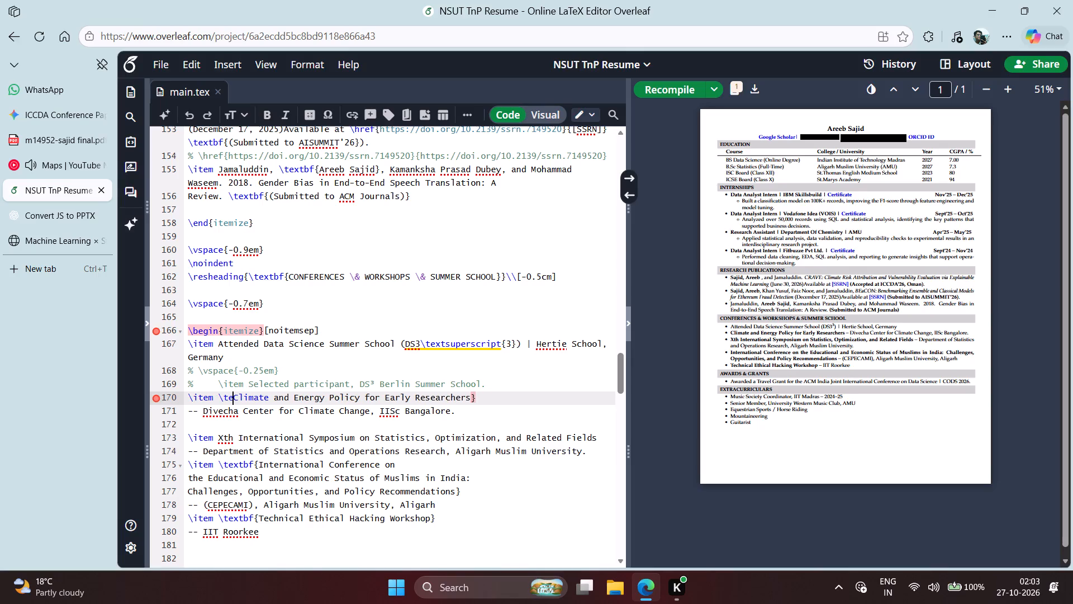
{"action": "key", "text": "BackSpace"}
{"action": "key", "text": "BackSpace"}
{"action": "key", "text": "BackSpace"}
{"action": "key", "text": "Right"}
{"action": "key", "text": "Right"}
{"action": "key", "text": "Right"}
{"action": "key", "text": "Right"}
{"action": "key", "text": "Right"}
{"action": "key", "text": "Right"}
{"action": "key", "text": "Right"}
{"action": "key", "text": "Right"}
{"action": "key", "text": "Right"}
{"action": "key", "text": "Right"}
{"action": "key", "text": "Right"}
{"action": "key", "text": "Right"}
{"action": "key", "text": "Right"}
{"action": "key", "text": "Right"}
{"action": "key", "text": "Right"}
{"action": "key", "text": "Right"}
{"action": "key", "text": "Right"}
{"action": "key", "text": "Right"}
{"action": "key", "text": "Right"}
{"action": "key", "text": "Right"}
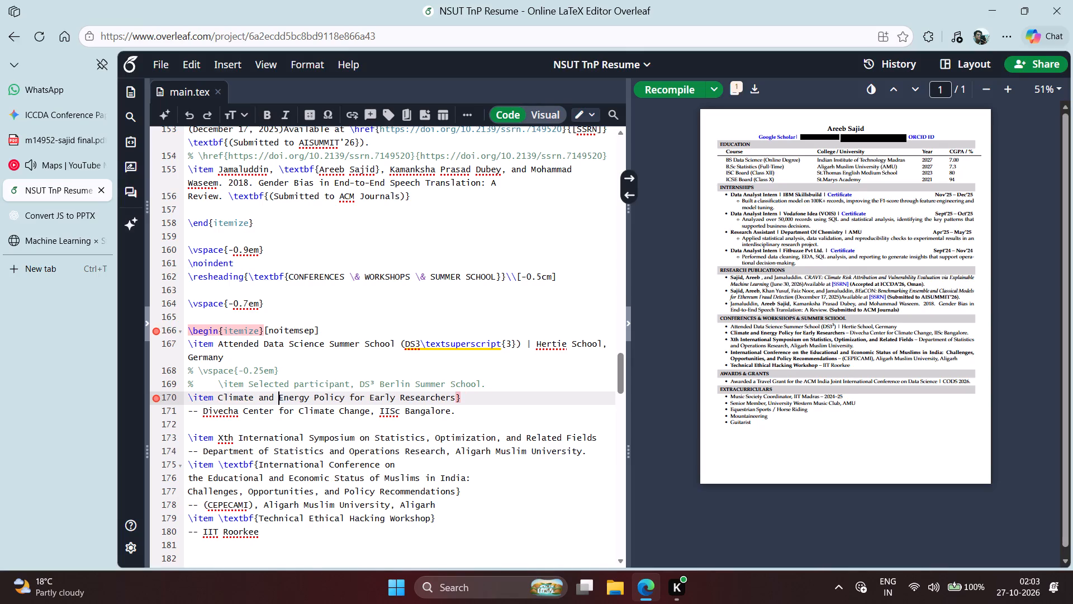
{"action": "key", "text": "Right"}
{"action": "key", "text": "Left"}
{"action": "key", "text": "BackSpace"}
Remove the \textbf{} wrapper from the "Technical Ethical Hacking Workshop" item.
{"action": "scroll", "coordinate": [208, 445], "scroll_direction": "down", "scroll_amount": 1}
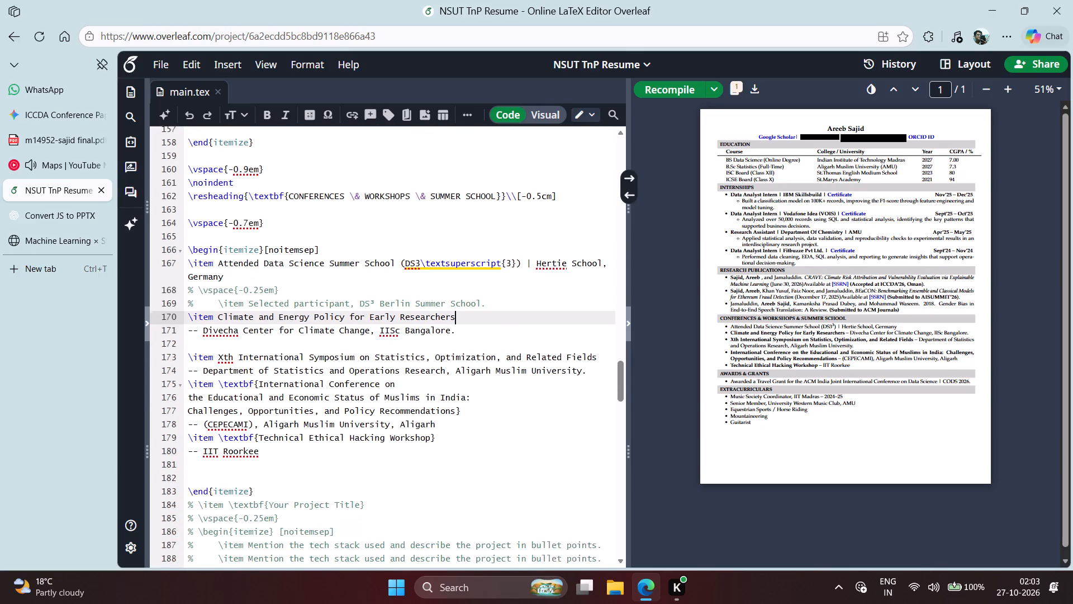
{"action": "scroll", "coordinate": [208, 445], "scroll_direction": "down", "scroll_amount": 1}
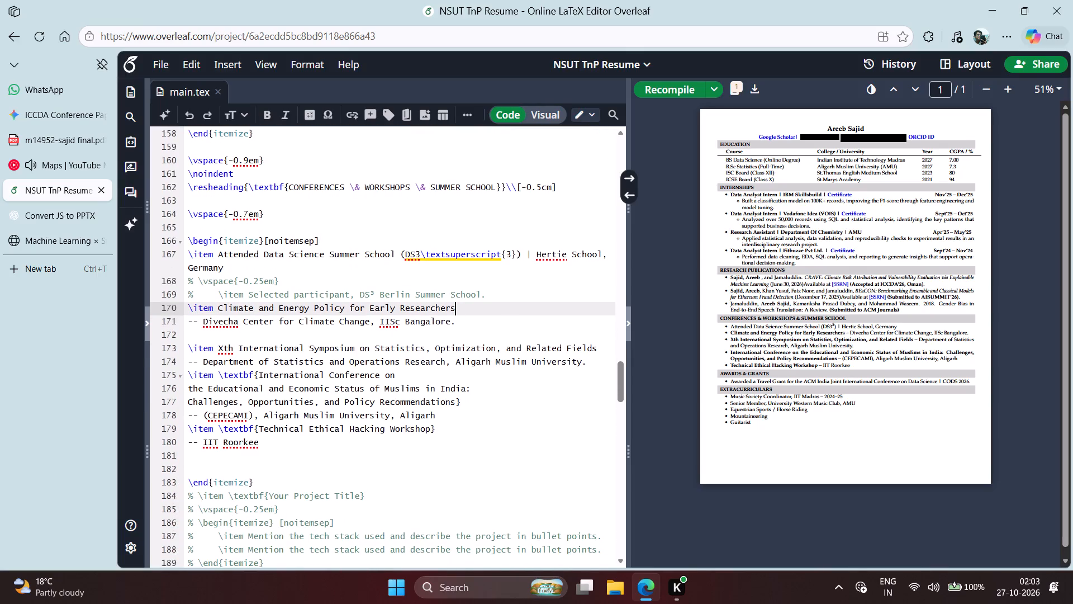
{"action": "left_click", "coordinate": [257, 430]}
{"action": "key", "text": "ctrl+BackSpace"}
{"action": "key", "text": "ctrl+BackSpace"}
{"action": "key", "text": "BackSpace"}
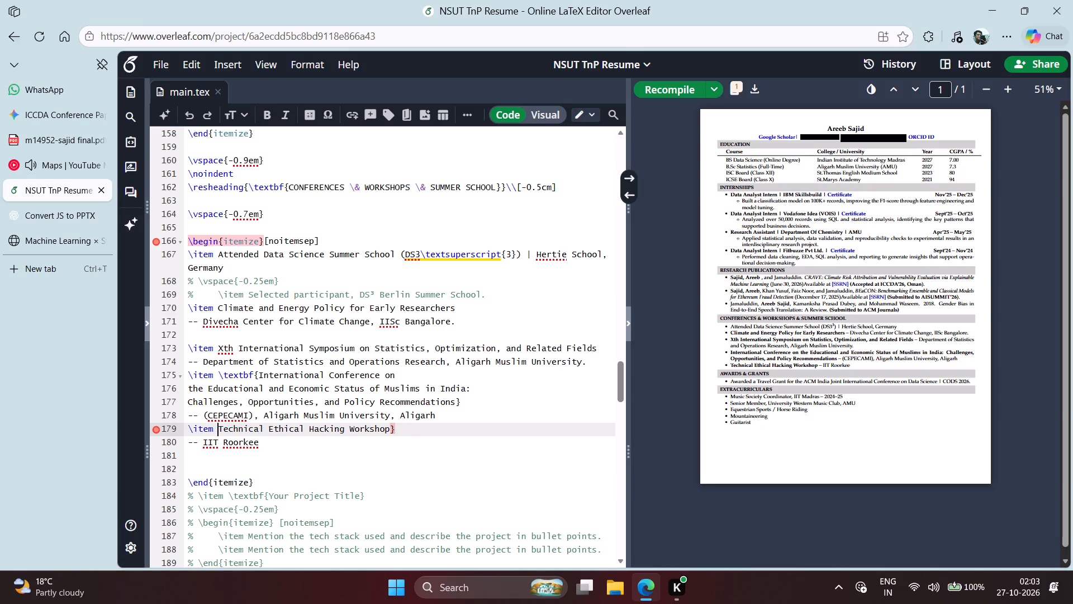
{"action": "key", "text": "Right"}
{"action": "key", "text": "Right"}
{"action": "key", "text": "Right"}
{"action": "key", "text": "Right"}
{"action": "key", "text": "Right"}
{"action": "key", "text": "Right"}
{"action": "key", "text": "Right"}
{"action": "key", "text": "Right"}
{"action": "key", "text": "Right"}
{"action": "key", "text": "Right"}
{"action": "key", "text": "Right"}
{"action": "key", "text": "Right"}
{"action": "key", "text": "Right"}
{"action": "key", "text": "Right"}
{"action": "key", "text": "Right"}
{"action": "key", "text": "Right"}
{"action": "key", "text": "Right"}
{"action": "key", "text": "Right"}
{"action": "key", "text": "Right"}
{"action": "key", "text": "Right"}
{"action": "key", "text": "Left"}
{"action": "key", "text": "Left"}
{"action": "key", "text": "Right"}
{"action": "key", "text": "BackSpace"}
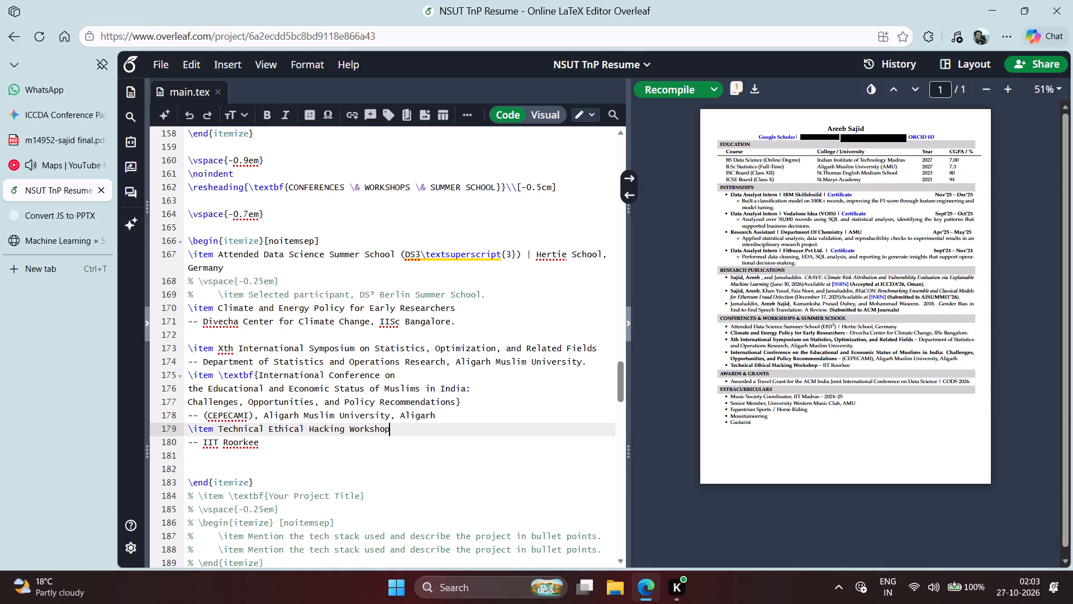
Remove the multi-line \textbf{} wrapper from the "International Conference on the Educational and Economic Status of Muslims in India" item, and recompile.
{"action": "key", "text": "Up"}
{"action": "key", "text": "Up"}
{"action": "key", "text": "Up"}
{"action": "key", "text": "Up"}
{"action": "key", "text": "Left"}
{"action": "key", "text": "Left"}
{"action": "key", "text": "Left"}
{"action": "key", "text": "Left"}
{"action": "key", "text": "Left"}
{"action": "key", "text": "Left"}
{"action": "key", "text": "Left"}
{"action": "key", "text": "Left"}
{"action": "key", "text": "Left"}
{"action": "key", "text": "Left"}
{"action": "key", "text": "Left"}
{"action": "key", "text": "Left"}
{"action": "key", "text": "Left"}
{"action": "key", "text": "Left"}
{"action": "key", "text": "Left"}
{"action": "key", "text": "Left"}
{"action": "key", "text": "Left"}
{"action": "key", "text": "Left"}
{"action": "key", "text": "Left"}
{"action": "key", "text": "Left"}
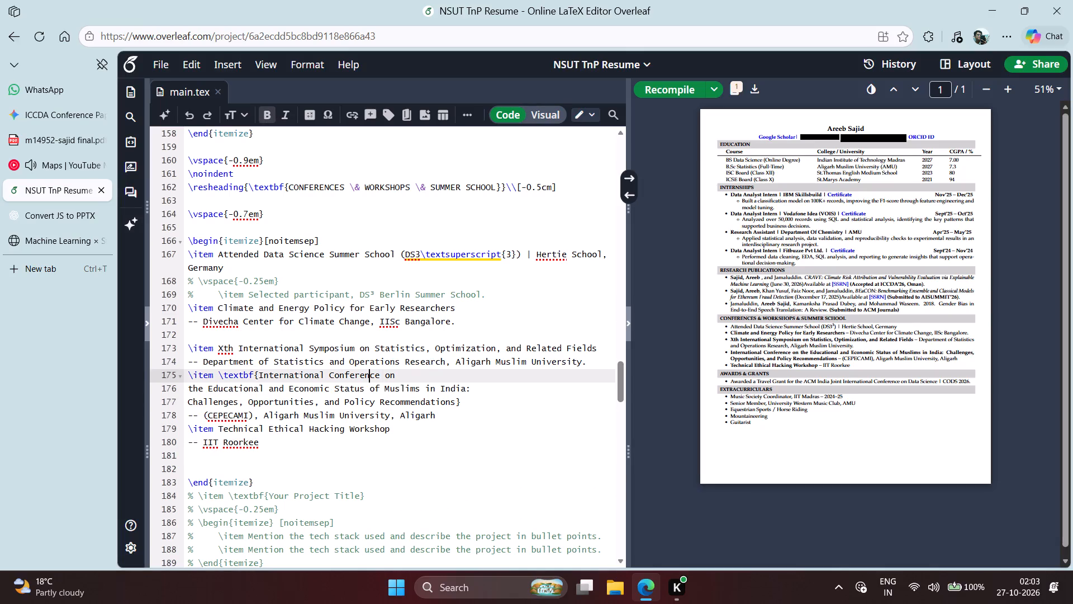
{"action": "key", "text": "Left"}
{"action": "key", "text": "ctrl+BackSpace"}
{"action": "key", "text": "ctrl+BackSpace"}
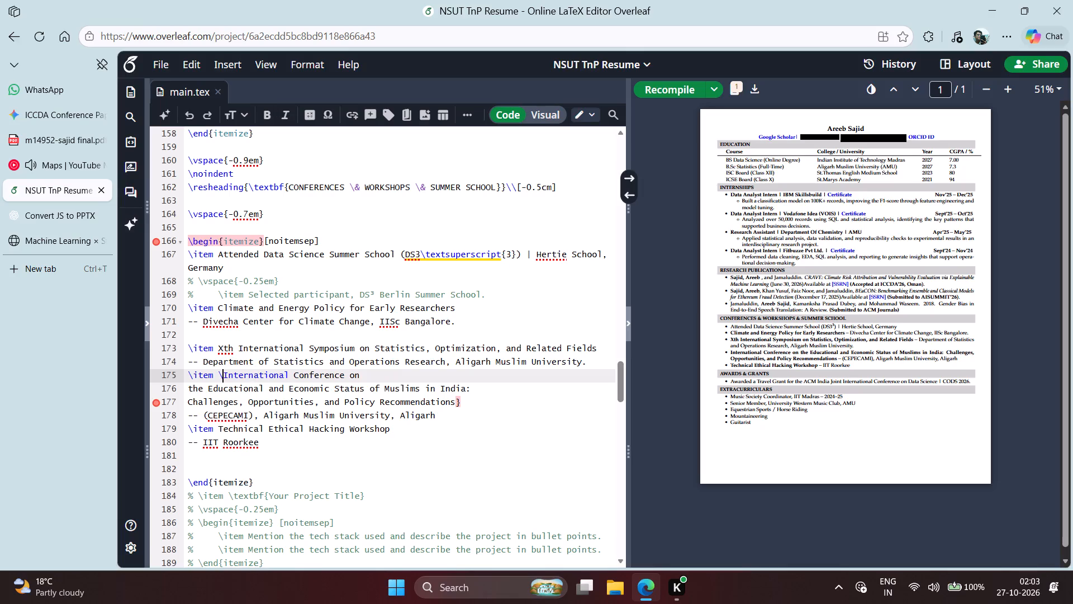
{"action": "key", "text": "BackSpace"}
{"action": "key", "text": "Right"}
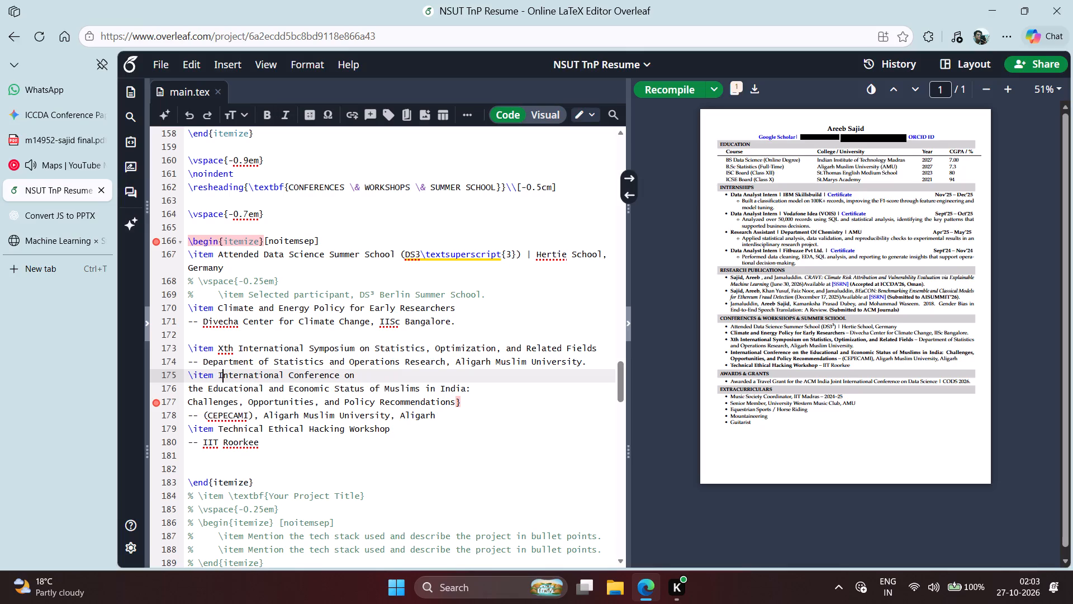
{"action": "left_click", "coordinate": [464, 402]}
{"action": "key", "text": "BackSpace"}
{"action": "key", "text": "ctrl+Return"}
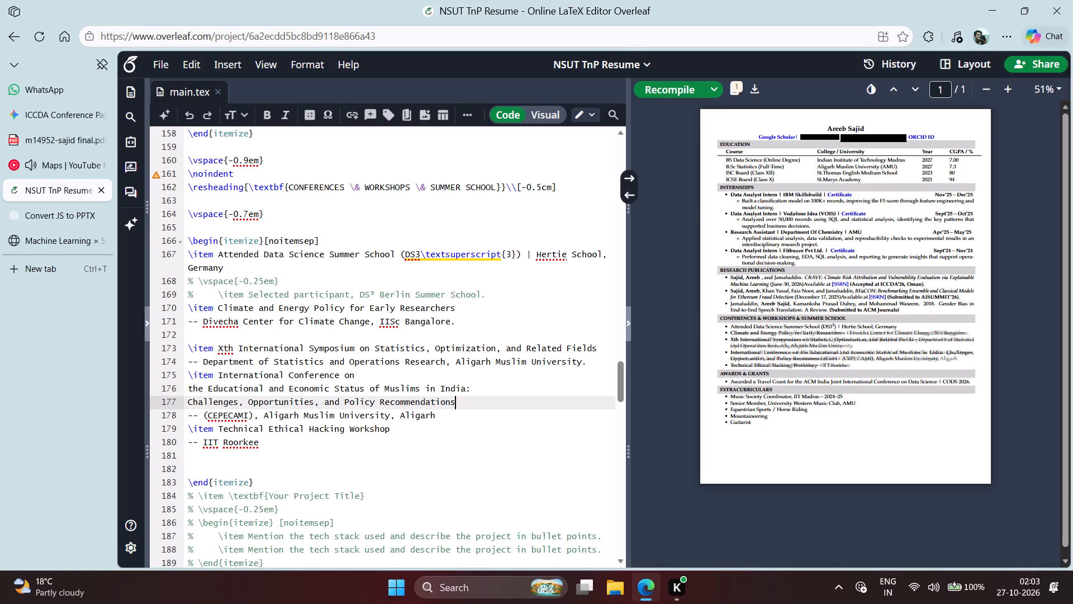
Paste \vspace{-0.9em} from the clipboard history on the blank line 215 above the commented-out POSITIONS OF RESPONSIBILITY block, and comment it out.
{"action": "scroll", "coordinate": [459, 429], "scroll_direction": "down", "scroll_amount": 1}
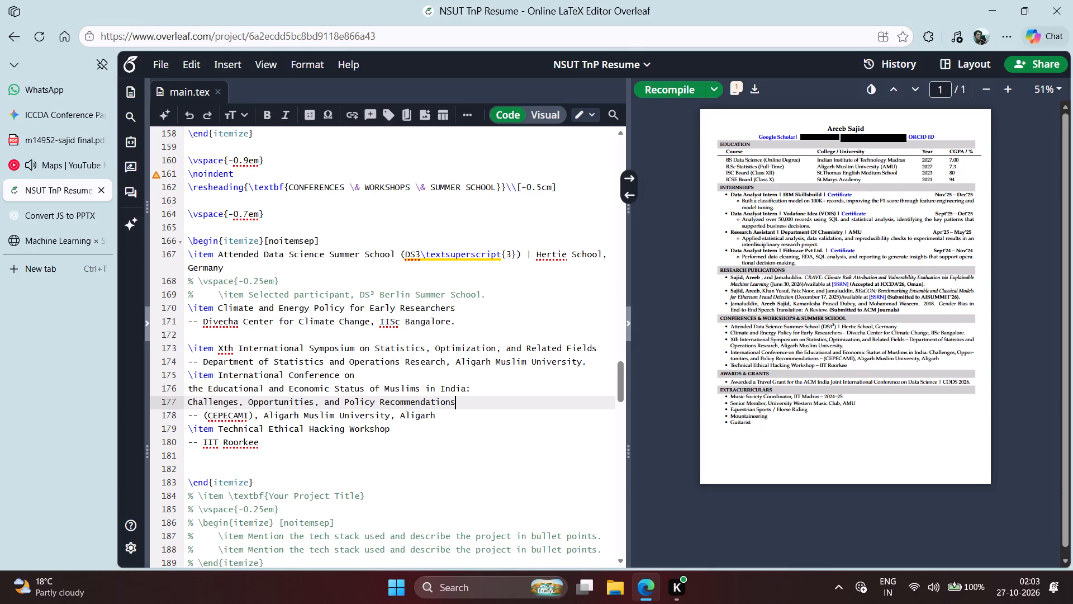
{"action": "scroll", "coordinate": [459, 429], "scroll_direction": "down", "scroll_amount": 3}
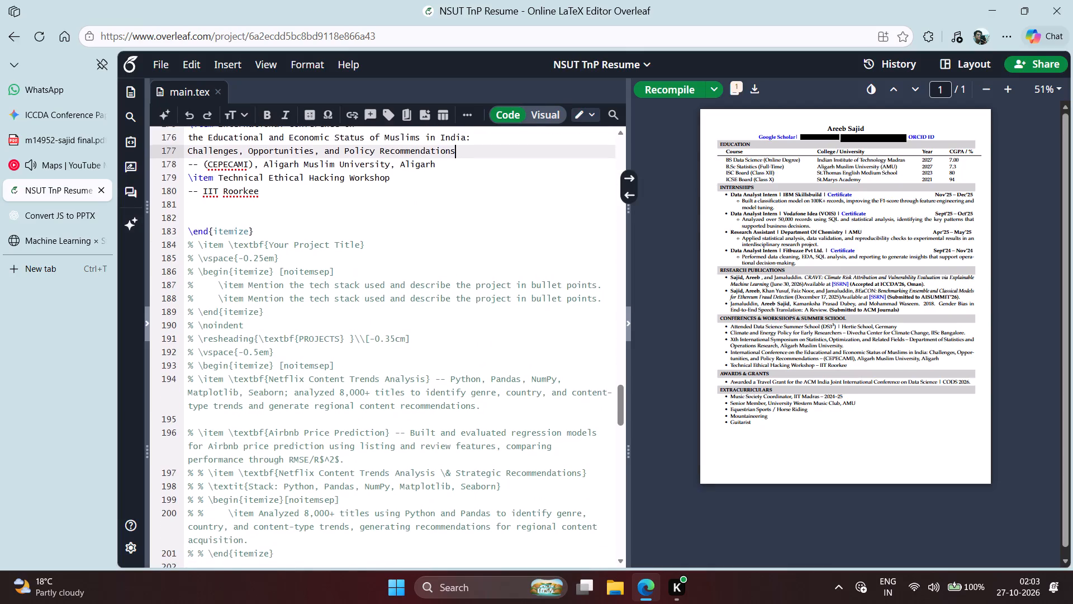
{"action": "scroll", "coordinate": [459, 429], "scroll_direction": "down", "scroll_amount": 1}
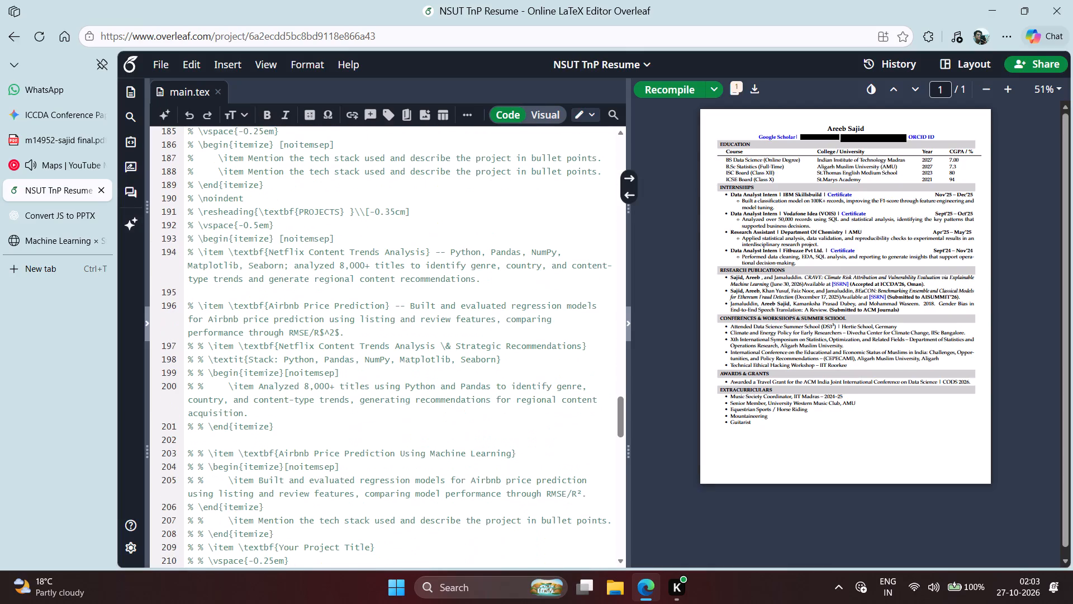
{"action": "scroll", "coordinate": [459, 429], "scroll_direction": "down", "scroll_amount": 3}
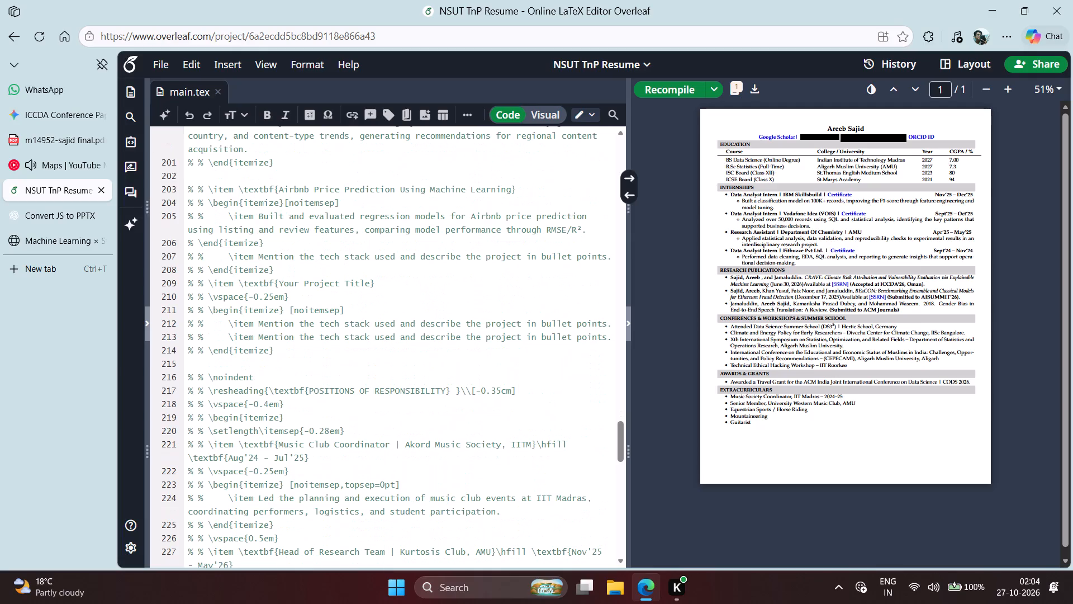
{"action": "left_click", "coordinate": [260, 362]}
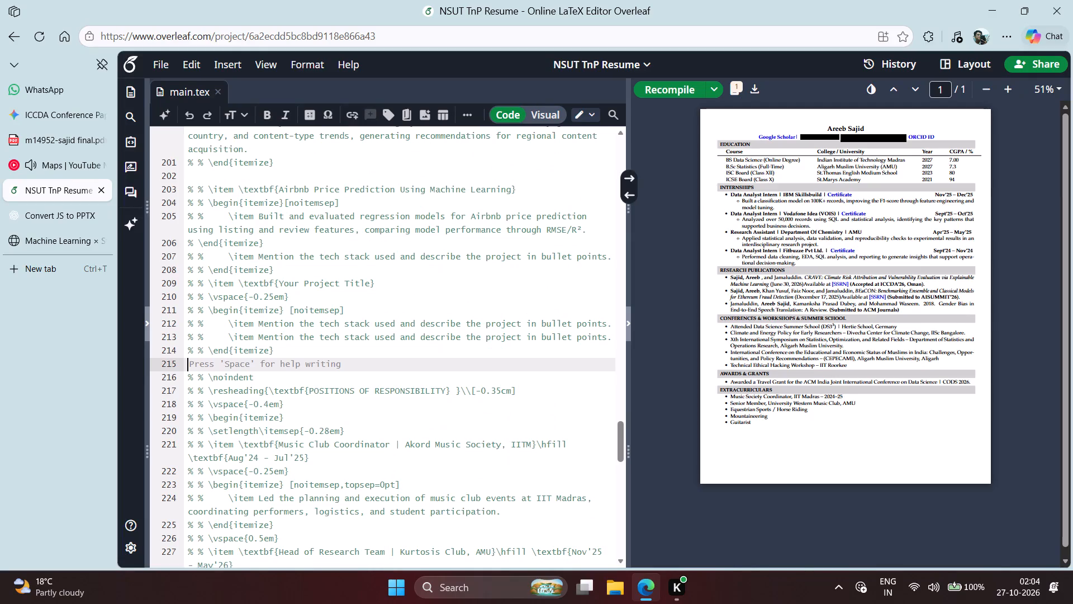
{"action": "key", "text": "super+v"}
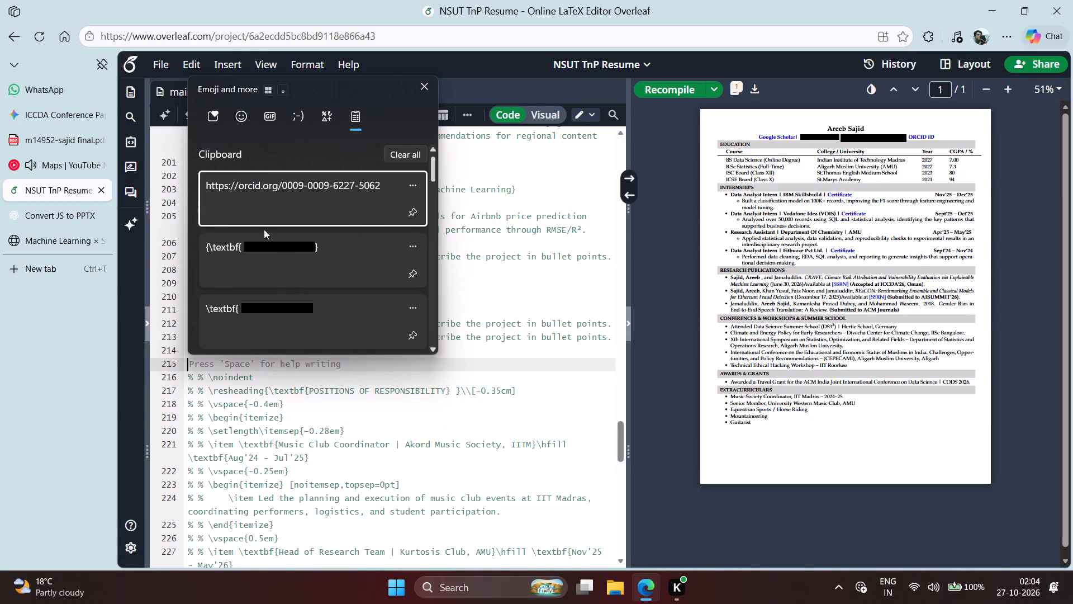
{"action": "scroll", "coordinate": [268, 268], "scroll_direction": "down", "scroll_amount": 3}
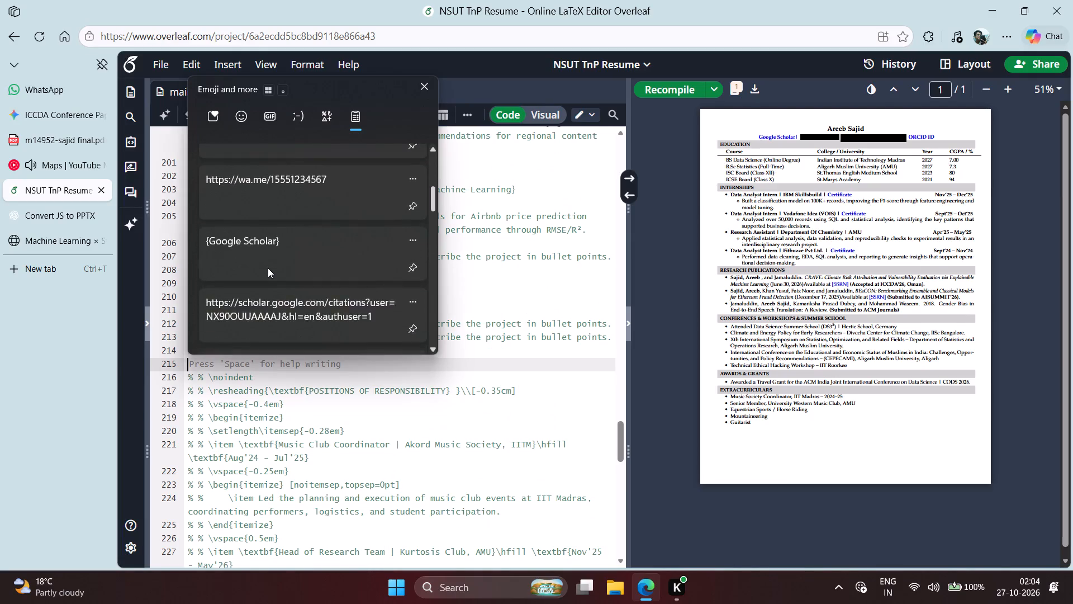
{"action": "scroll", "coordinate": [268, 268], "scroll_direction": "down", "scroll_amount": 3}
{"action": "left_click", "coordinate": [268, 268]}
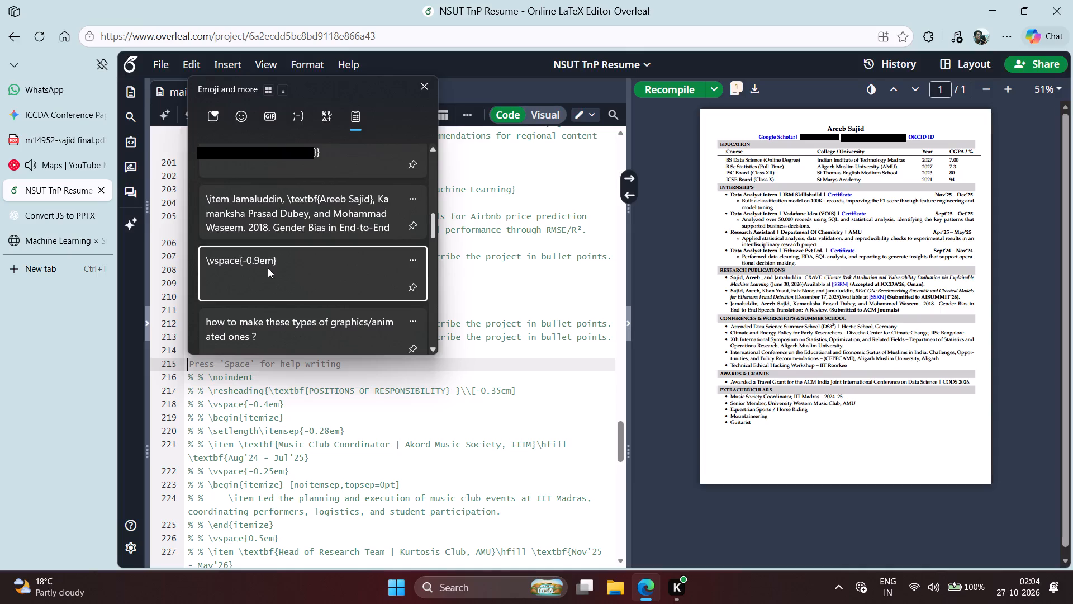
{"action": "key", "text": "ctrl+v"}
{"action": "key", "text": "shift+Left"}
{"action": "key", "text": "shift+Left"}
{"action": "key", "text": "shift+Left"}
{"action": "key", "text": "shift+Left"}
{"action": "key", "text": "shift+Left"}
{"action": "key", "text": "shift+Left"}
{"action": "key", "text": "shift+Left"}
{"action": "key", "text": "shift+Left"}
{"action": "key", "text": "shift+Left"}
{"action": "key", "text": "shift+Left"}
{"action": "key", "text": "shift+Left"}
{"action": "key", "text": "shift+Left"}
{"action": "key", "text": "shift+Left"}
{"action": "key", "text": "shift+Left"}
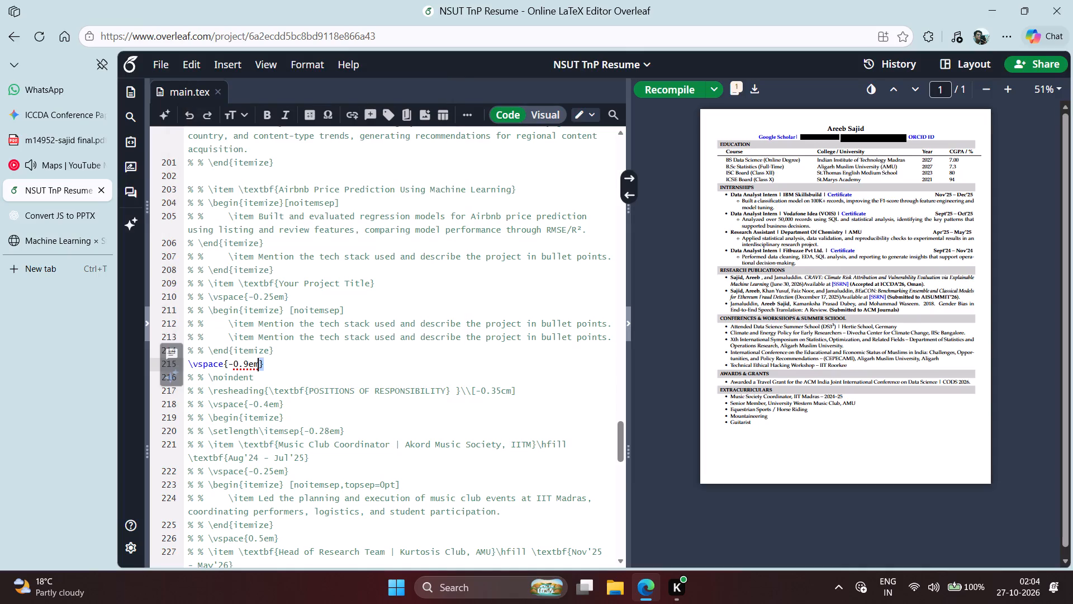
{"action": "key", "text": "shift+Left"}
{"action": "key", "text": "ctrl+slash"}
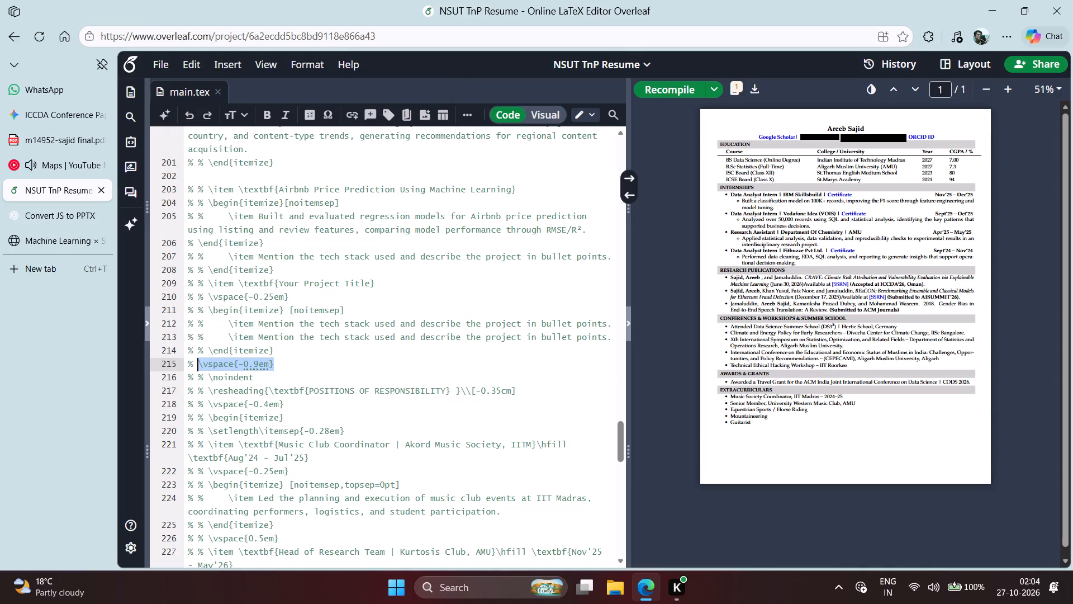
{"action": "left_click", "coordinate": [316, 296]}
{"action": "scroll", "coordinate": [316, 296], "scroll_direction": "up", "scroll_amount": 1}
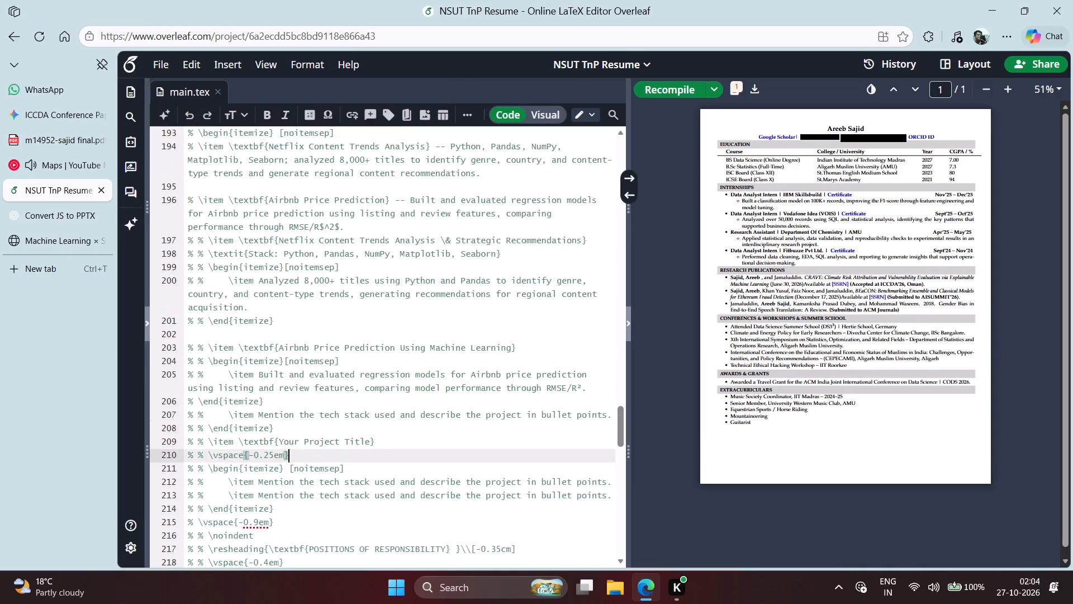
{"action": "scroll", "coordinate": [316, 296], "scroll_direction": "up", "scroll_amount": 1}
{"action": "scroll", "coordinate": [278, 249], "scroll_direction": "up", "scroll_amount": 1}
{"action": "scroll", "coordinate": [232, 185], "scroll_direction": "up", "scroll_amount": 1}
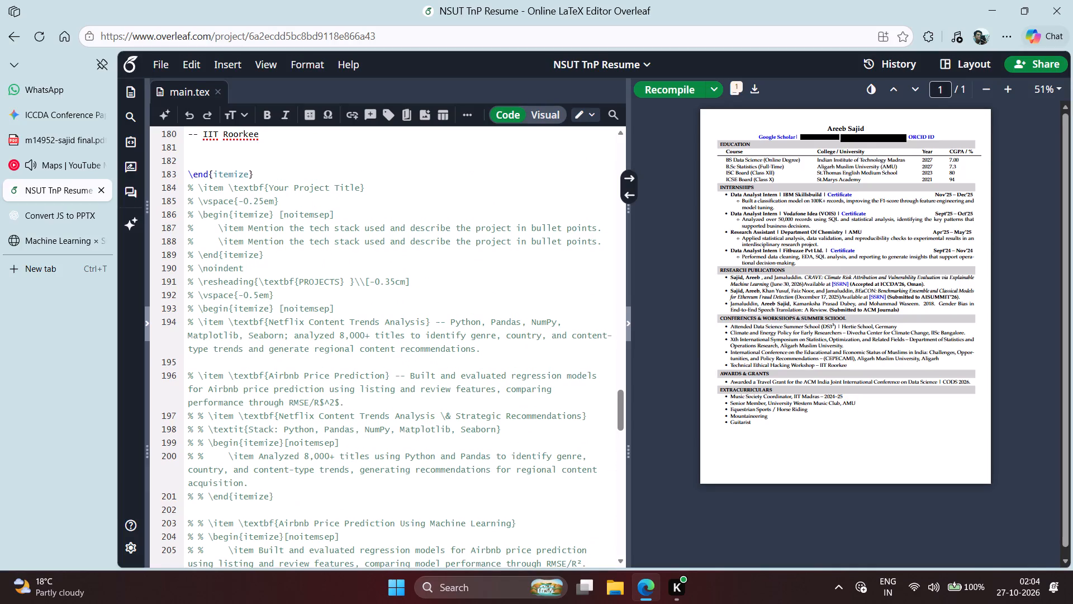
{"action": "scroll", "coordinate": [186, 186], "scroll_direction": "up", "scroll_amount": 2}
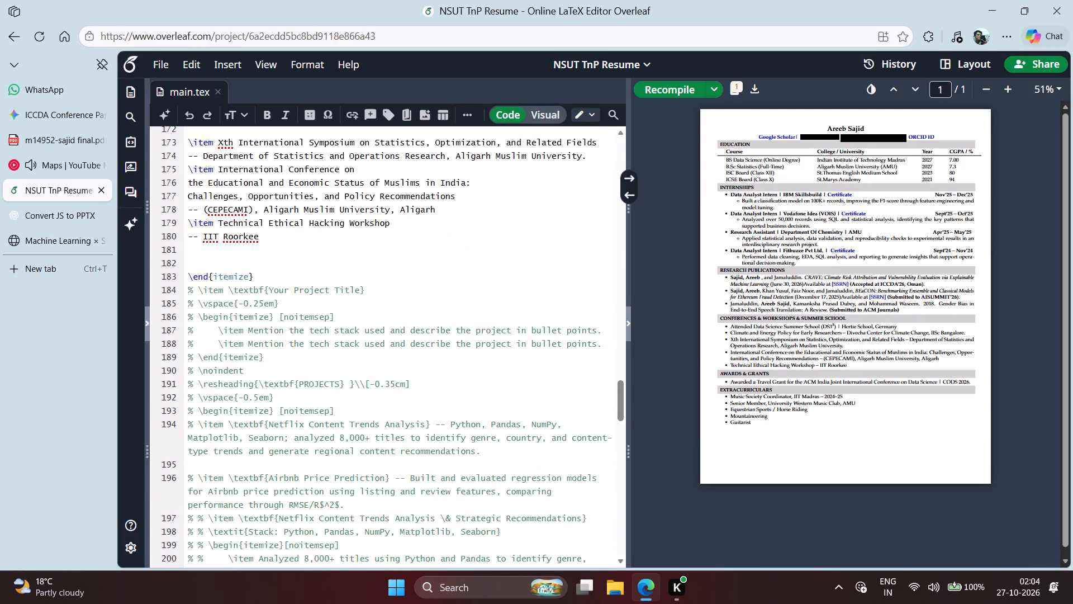
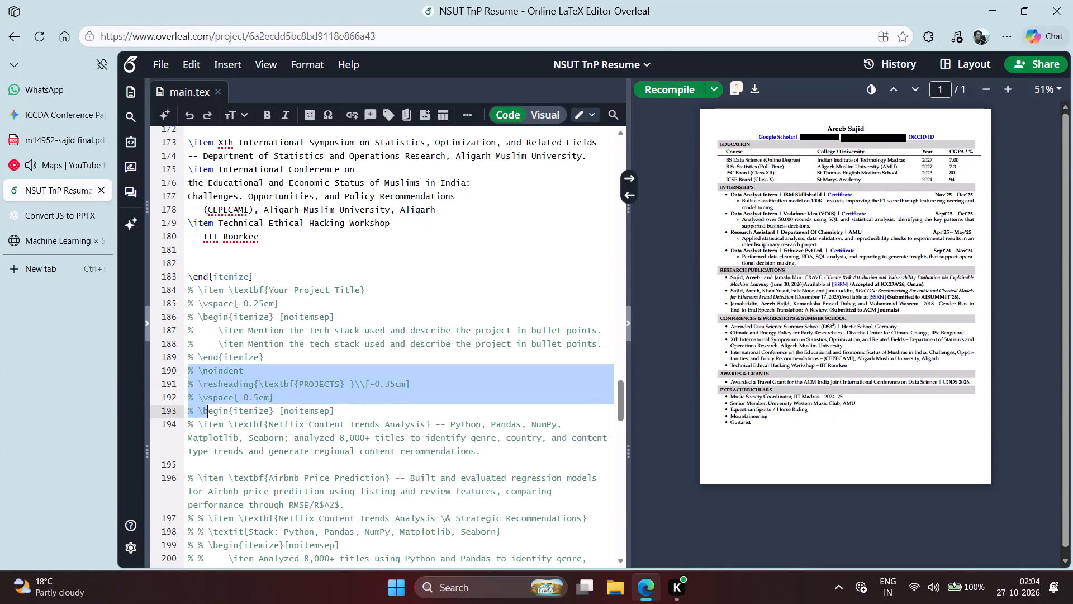
Copy the commented \vspace{-0.25em} line 185 onto a new line directly above the commented-out PROJECTS block.
{"action": "scroll", "coordinate": [208, 412], "scroll_direction": "down", "scroll_amount": 1}
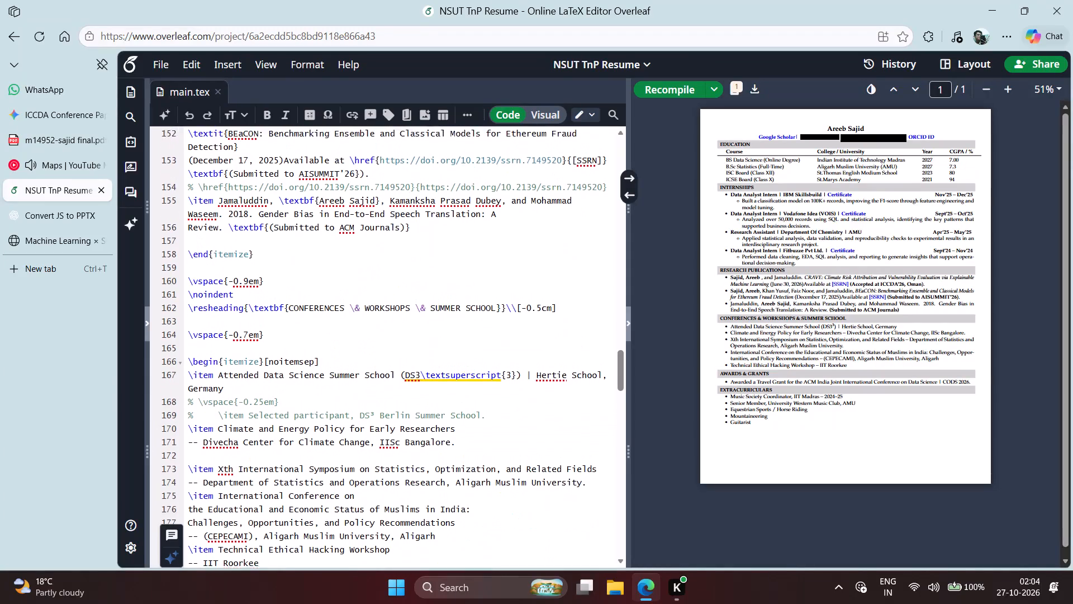
{"action": "scroll", "coordinate": [208, 412], "scroll_direction": "down", "scroll_amount": 1}
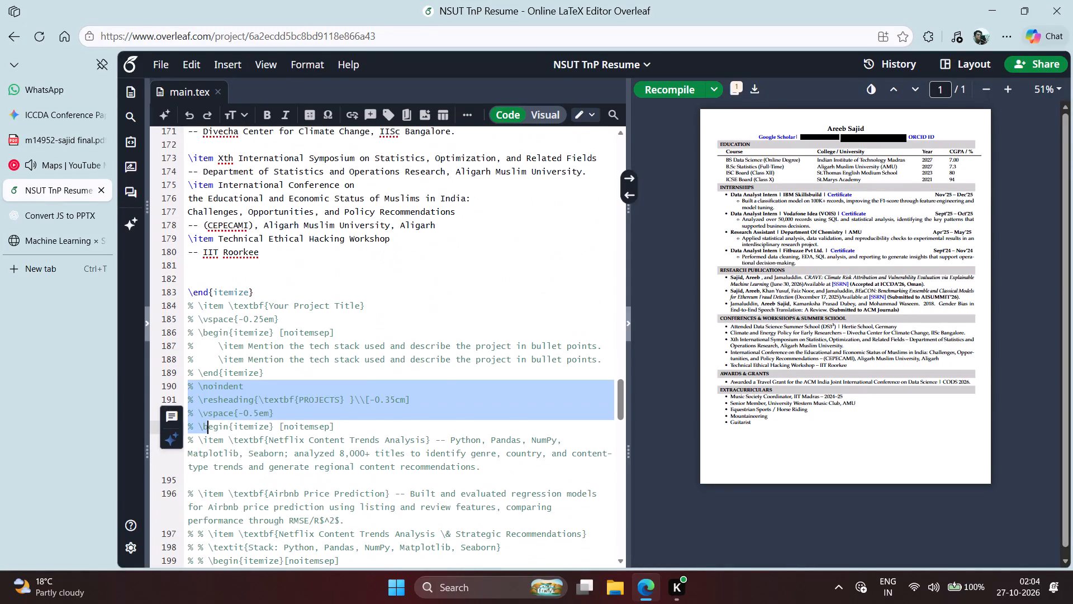
{"action": "left_click", "coordinate": [273, 378]}
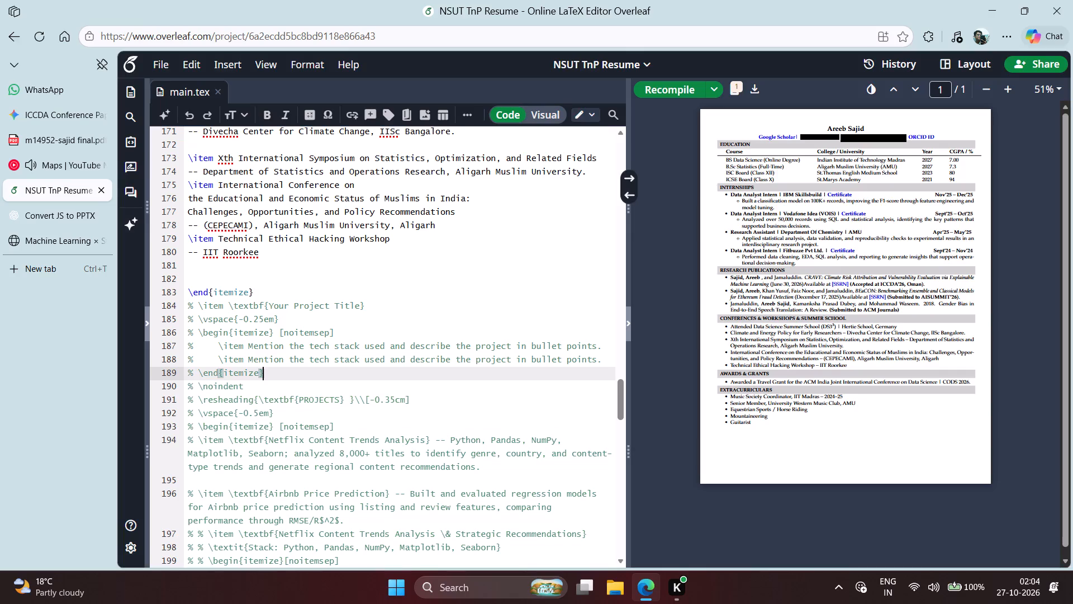
{"action": "left_click_drag", "start_coordinate": [288, 317], "coordinate": [187, 323]}
{"action": "key", "text": "ctrl+c"}
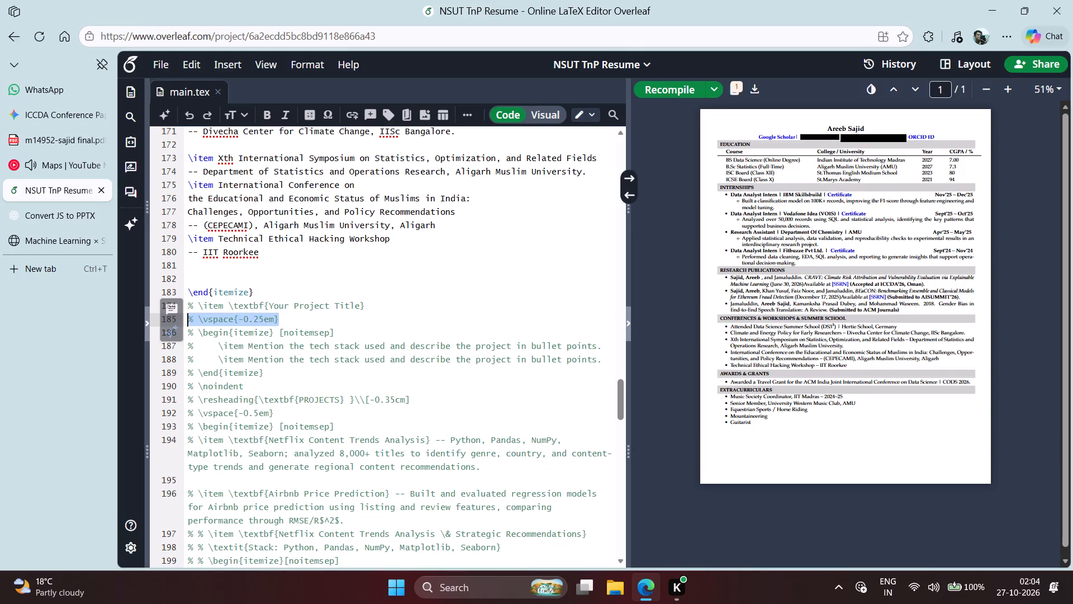
{"action": "left_click", "coordinate": [279, 373]}
{"action": "key", "text": "Return"}
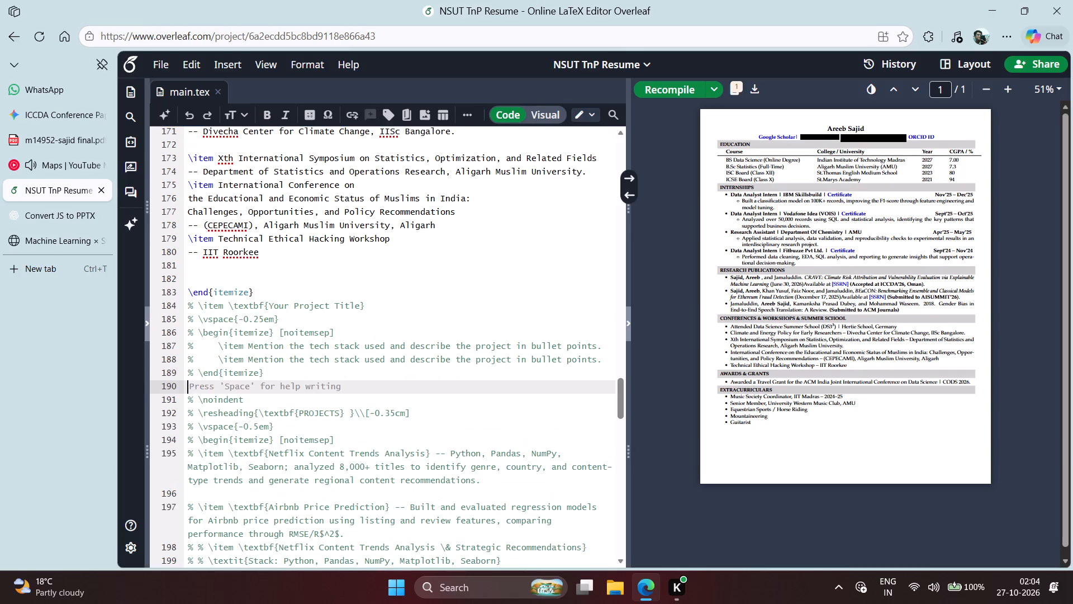
{"action": "key", "text": "ctrl+v"}
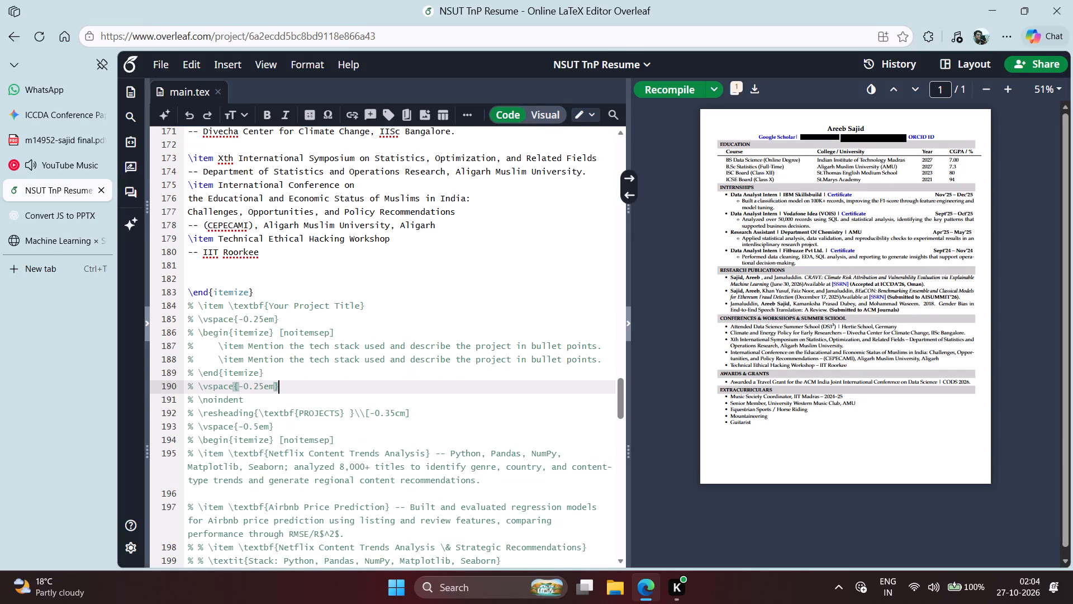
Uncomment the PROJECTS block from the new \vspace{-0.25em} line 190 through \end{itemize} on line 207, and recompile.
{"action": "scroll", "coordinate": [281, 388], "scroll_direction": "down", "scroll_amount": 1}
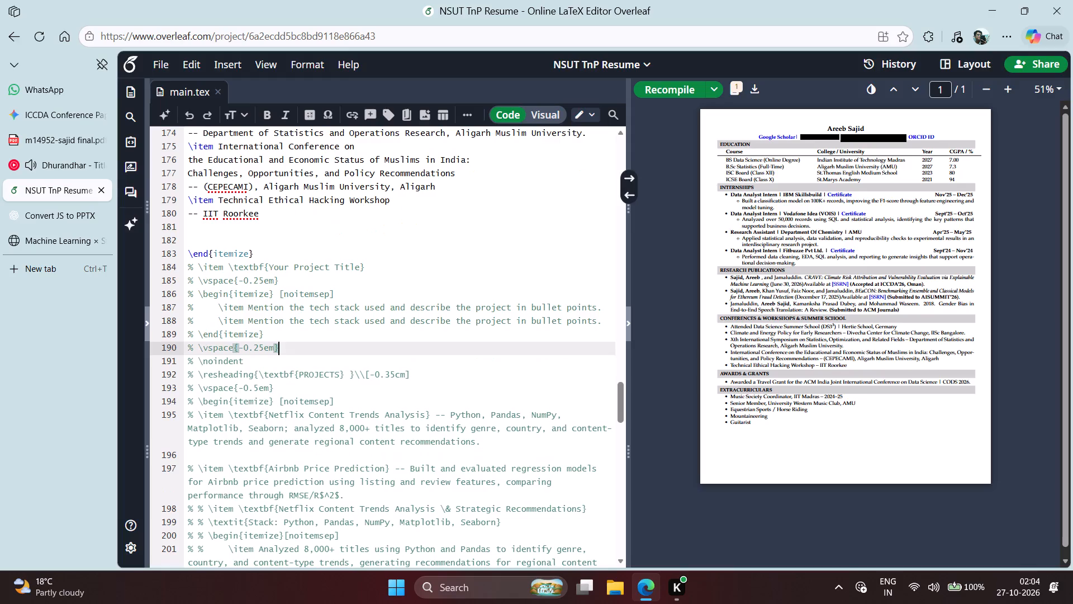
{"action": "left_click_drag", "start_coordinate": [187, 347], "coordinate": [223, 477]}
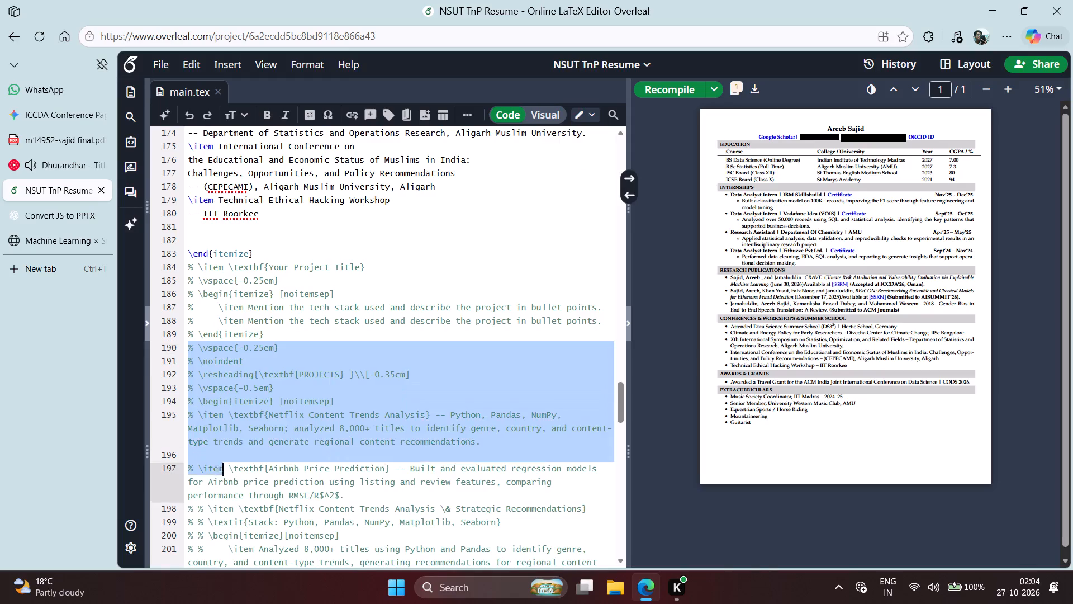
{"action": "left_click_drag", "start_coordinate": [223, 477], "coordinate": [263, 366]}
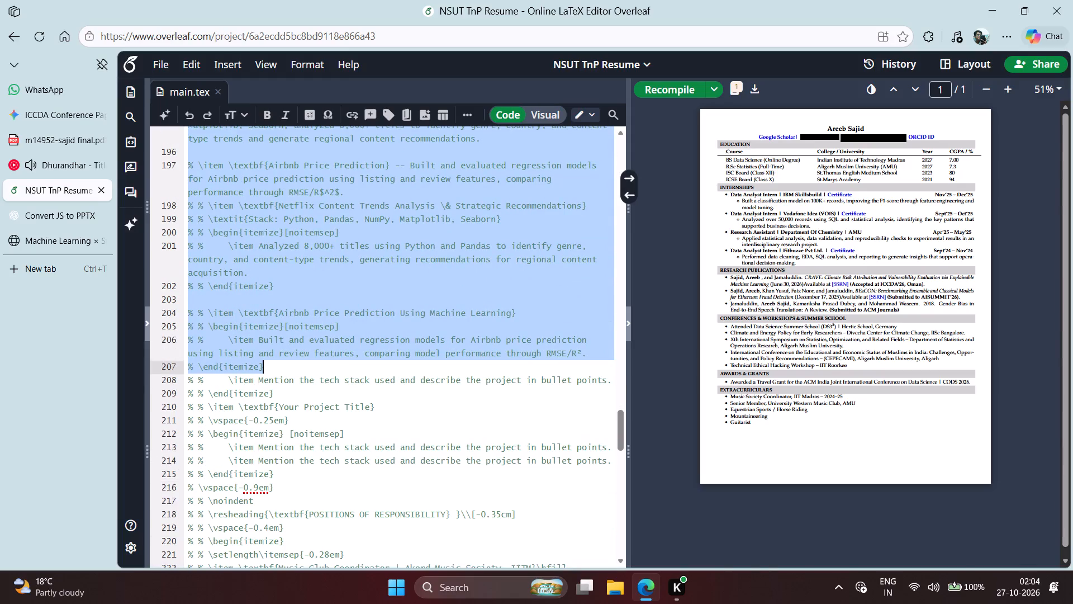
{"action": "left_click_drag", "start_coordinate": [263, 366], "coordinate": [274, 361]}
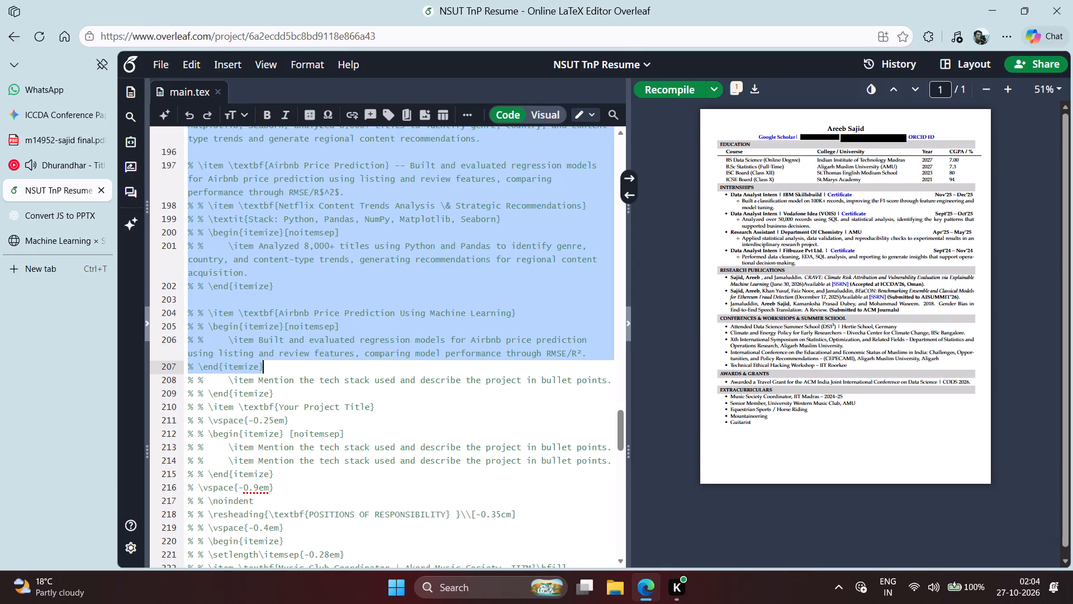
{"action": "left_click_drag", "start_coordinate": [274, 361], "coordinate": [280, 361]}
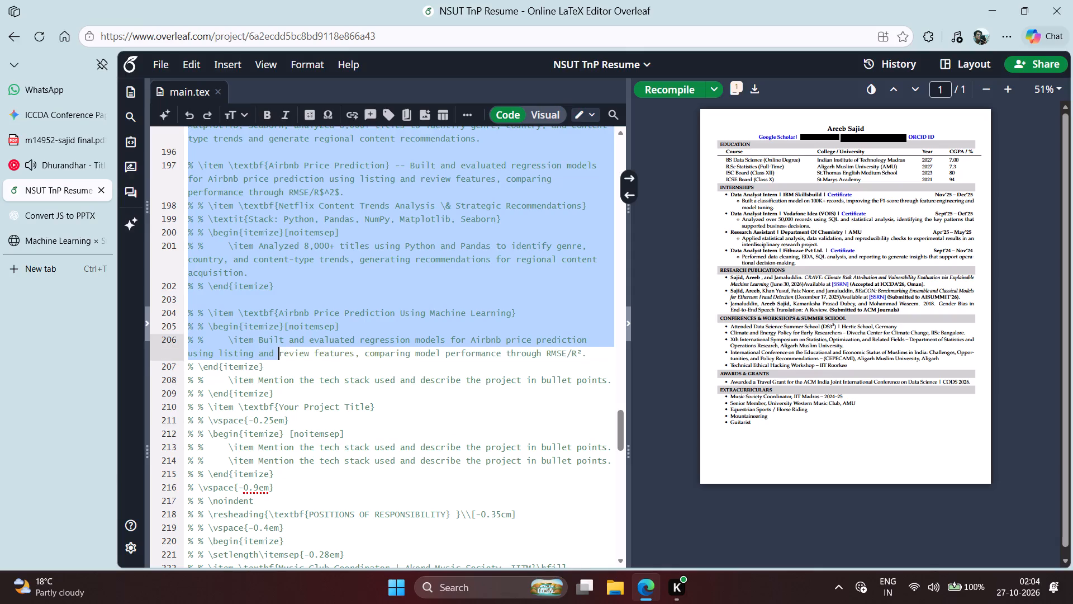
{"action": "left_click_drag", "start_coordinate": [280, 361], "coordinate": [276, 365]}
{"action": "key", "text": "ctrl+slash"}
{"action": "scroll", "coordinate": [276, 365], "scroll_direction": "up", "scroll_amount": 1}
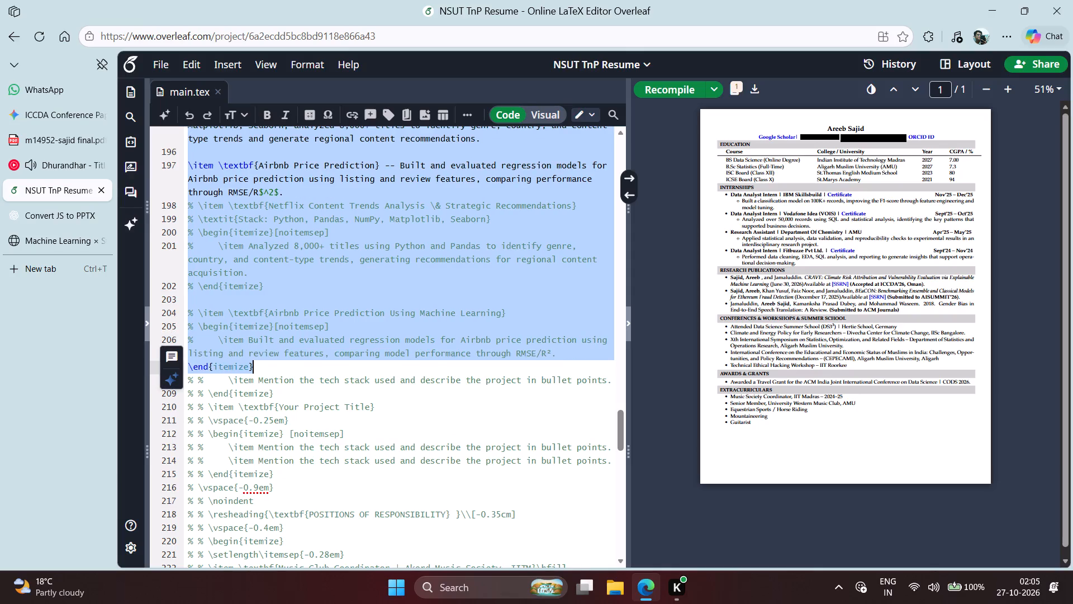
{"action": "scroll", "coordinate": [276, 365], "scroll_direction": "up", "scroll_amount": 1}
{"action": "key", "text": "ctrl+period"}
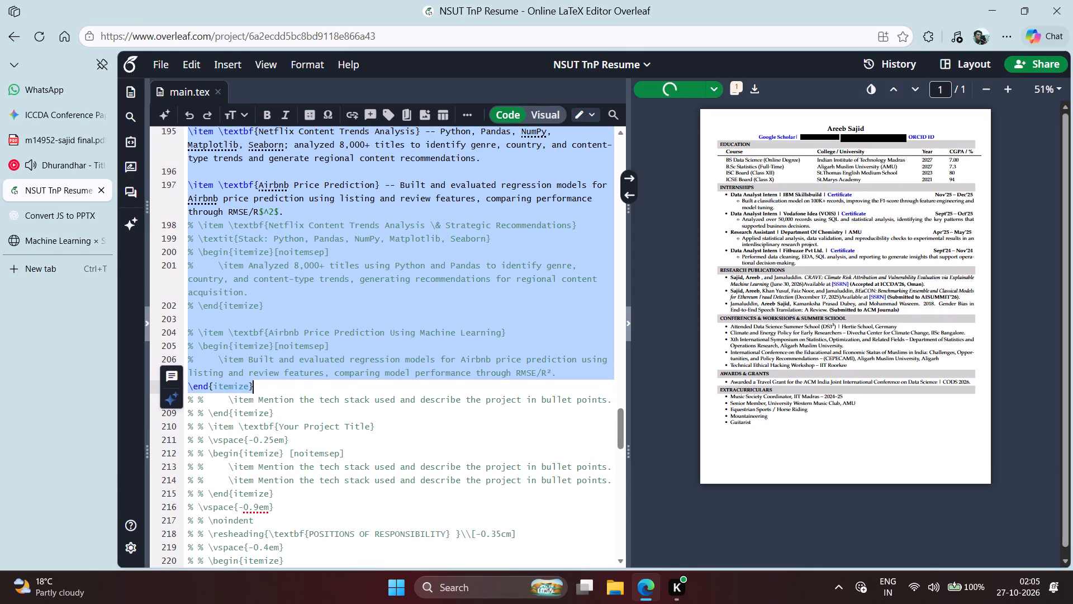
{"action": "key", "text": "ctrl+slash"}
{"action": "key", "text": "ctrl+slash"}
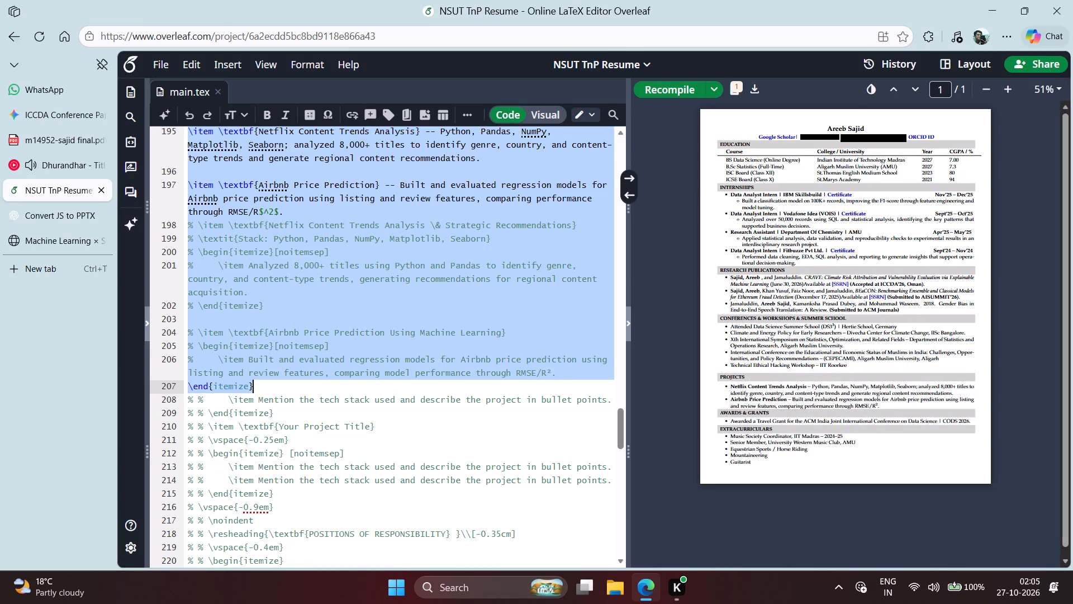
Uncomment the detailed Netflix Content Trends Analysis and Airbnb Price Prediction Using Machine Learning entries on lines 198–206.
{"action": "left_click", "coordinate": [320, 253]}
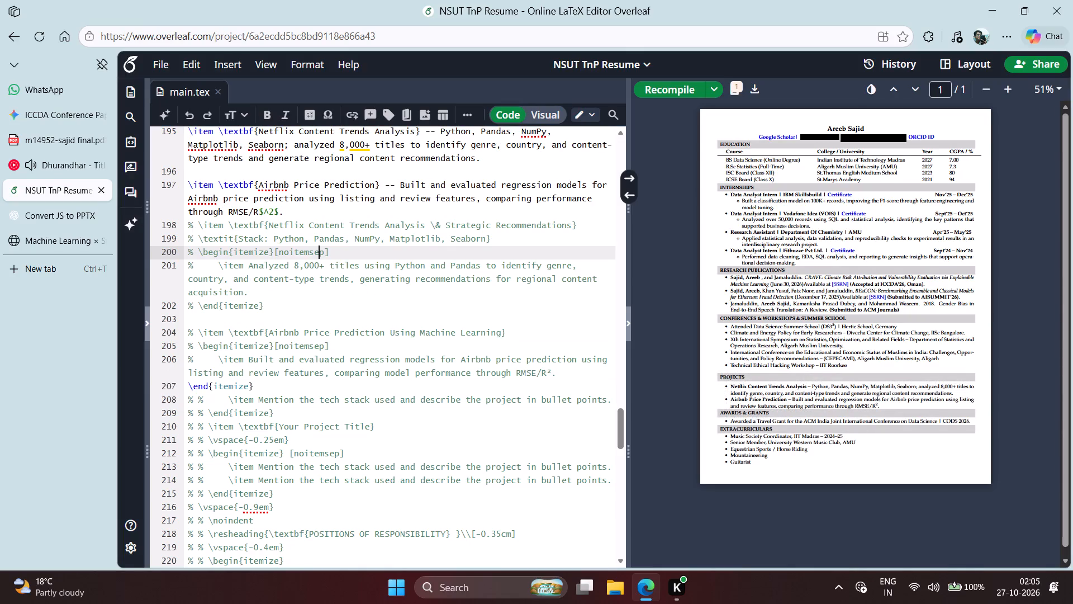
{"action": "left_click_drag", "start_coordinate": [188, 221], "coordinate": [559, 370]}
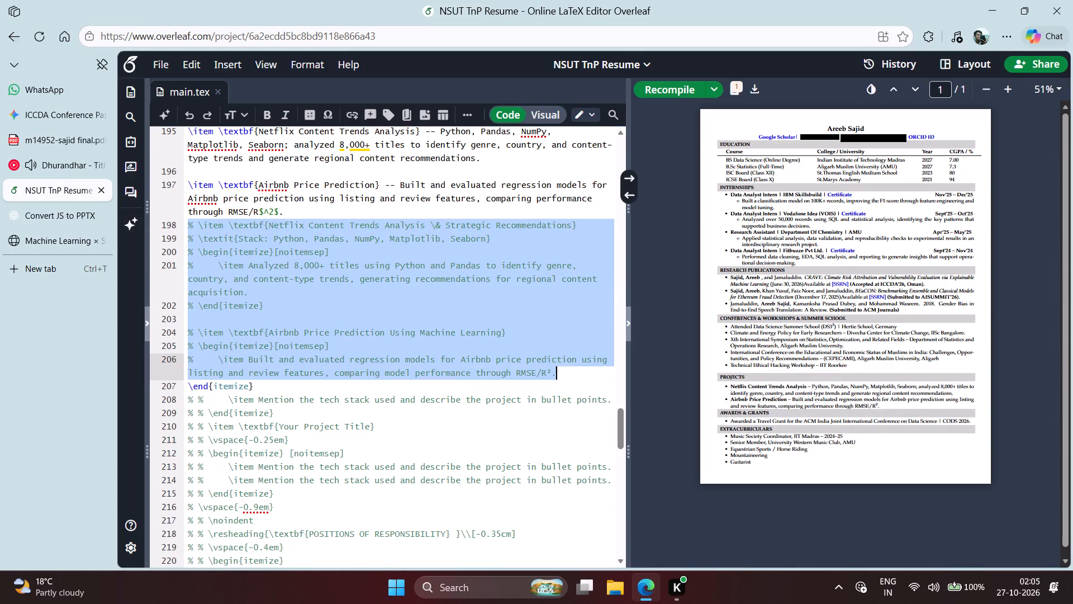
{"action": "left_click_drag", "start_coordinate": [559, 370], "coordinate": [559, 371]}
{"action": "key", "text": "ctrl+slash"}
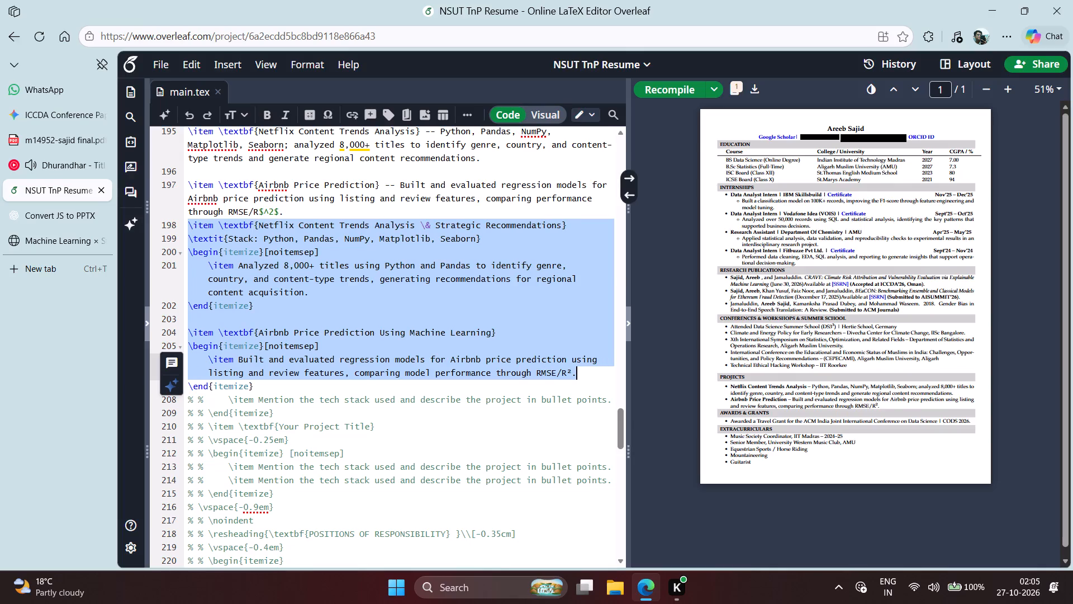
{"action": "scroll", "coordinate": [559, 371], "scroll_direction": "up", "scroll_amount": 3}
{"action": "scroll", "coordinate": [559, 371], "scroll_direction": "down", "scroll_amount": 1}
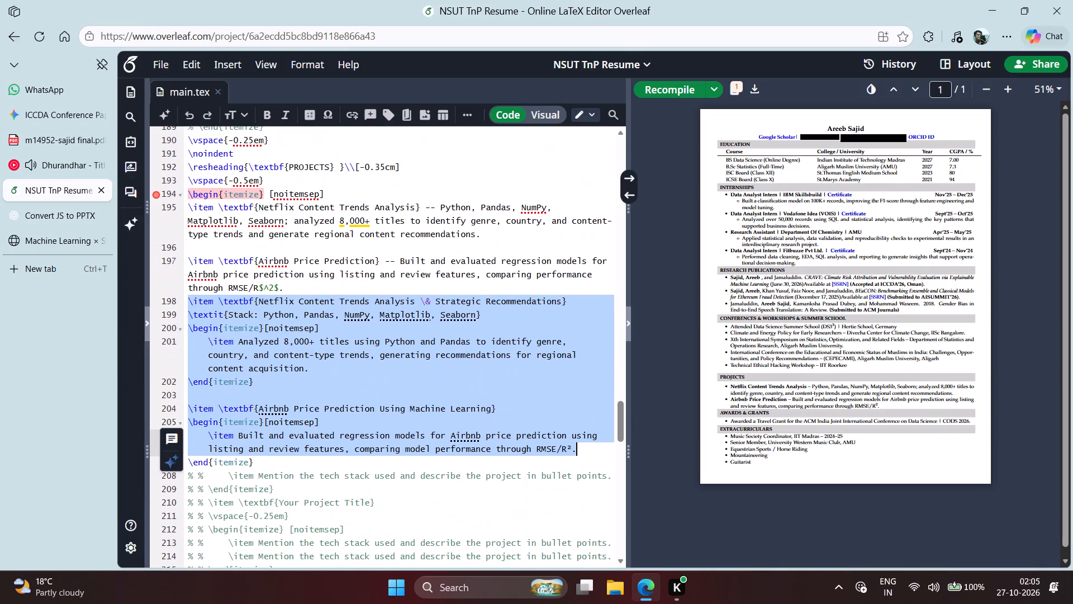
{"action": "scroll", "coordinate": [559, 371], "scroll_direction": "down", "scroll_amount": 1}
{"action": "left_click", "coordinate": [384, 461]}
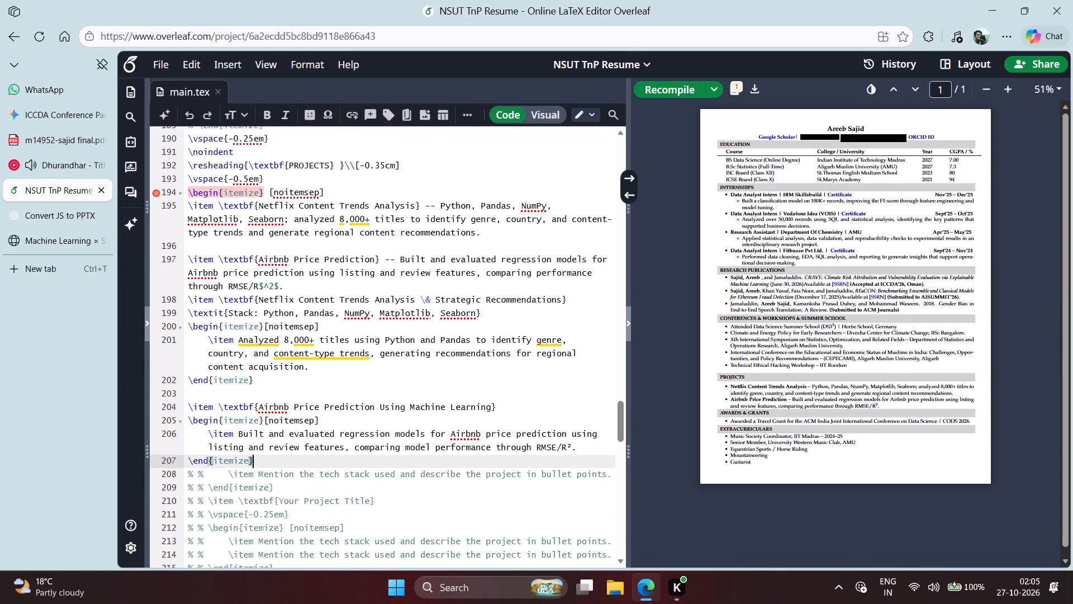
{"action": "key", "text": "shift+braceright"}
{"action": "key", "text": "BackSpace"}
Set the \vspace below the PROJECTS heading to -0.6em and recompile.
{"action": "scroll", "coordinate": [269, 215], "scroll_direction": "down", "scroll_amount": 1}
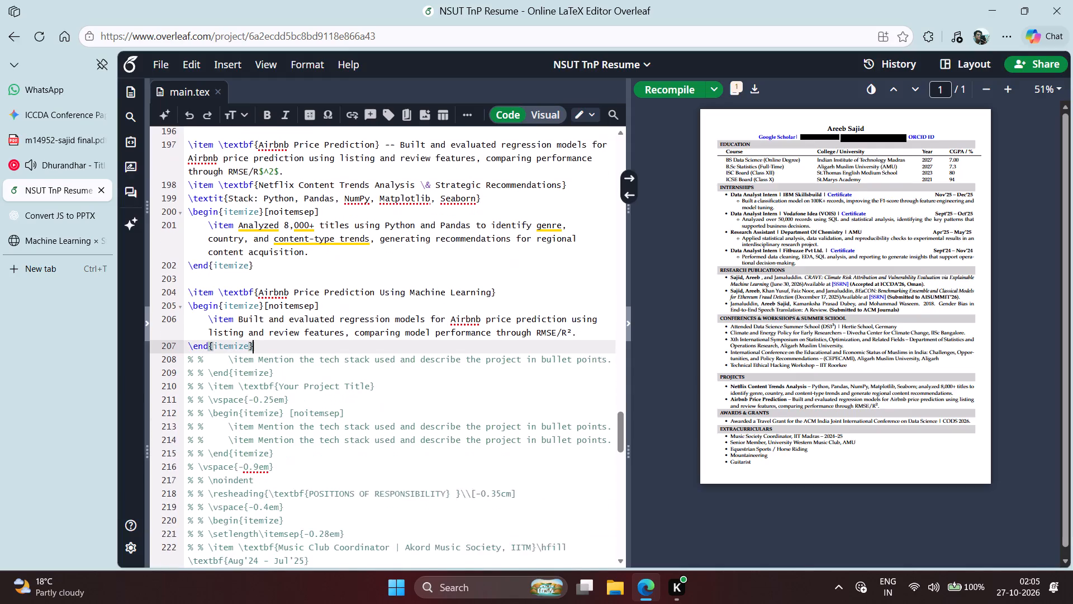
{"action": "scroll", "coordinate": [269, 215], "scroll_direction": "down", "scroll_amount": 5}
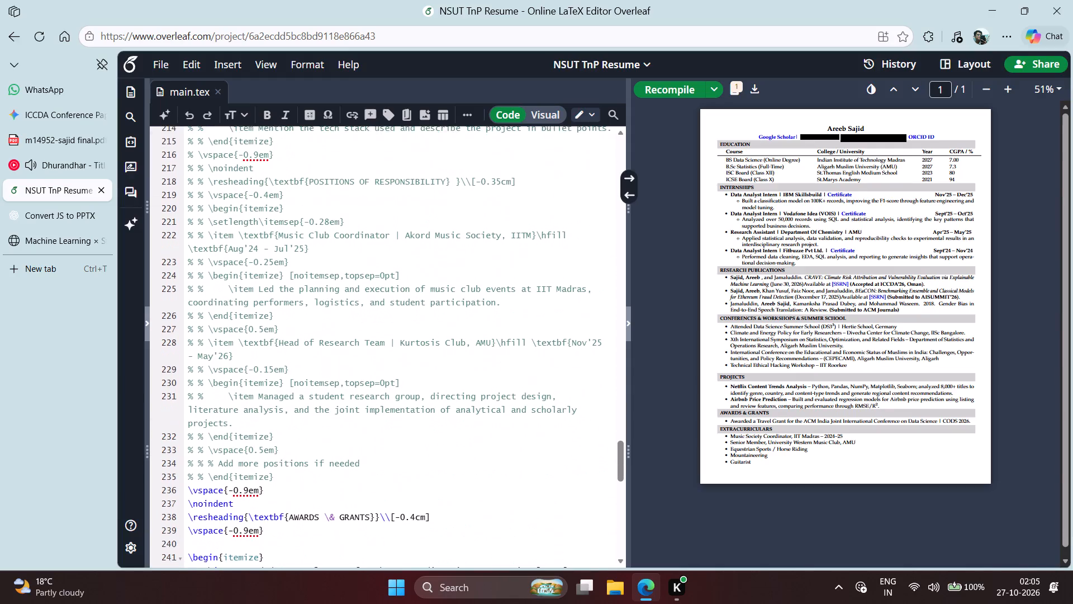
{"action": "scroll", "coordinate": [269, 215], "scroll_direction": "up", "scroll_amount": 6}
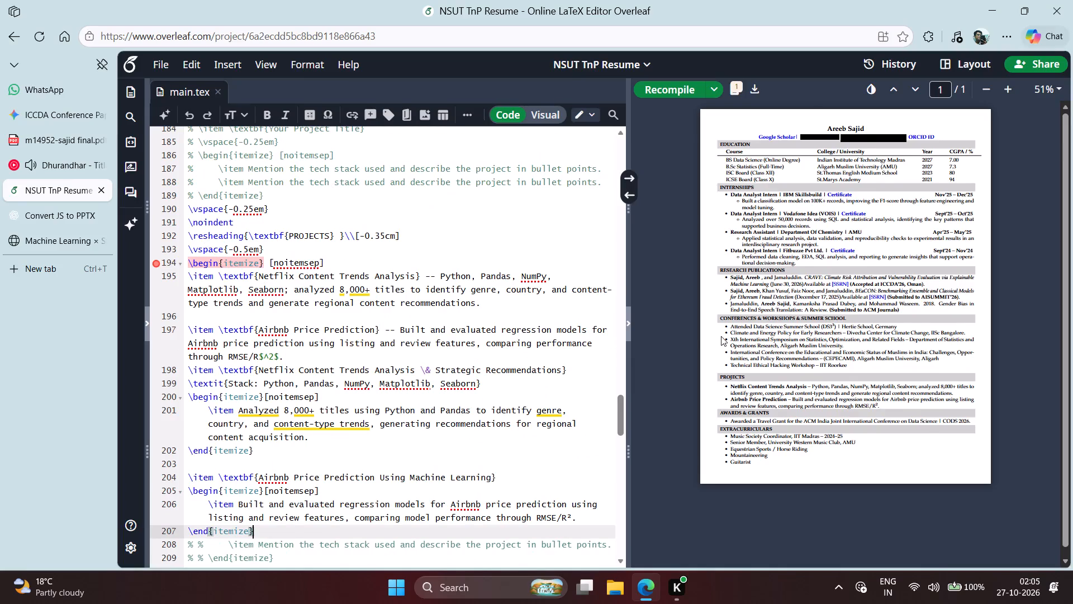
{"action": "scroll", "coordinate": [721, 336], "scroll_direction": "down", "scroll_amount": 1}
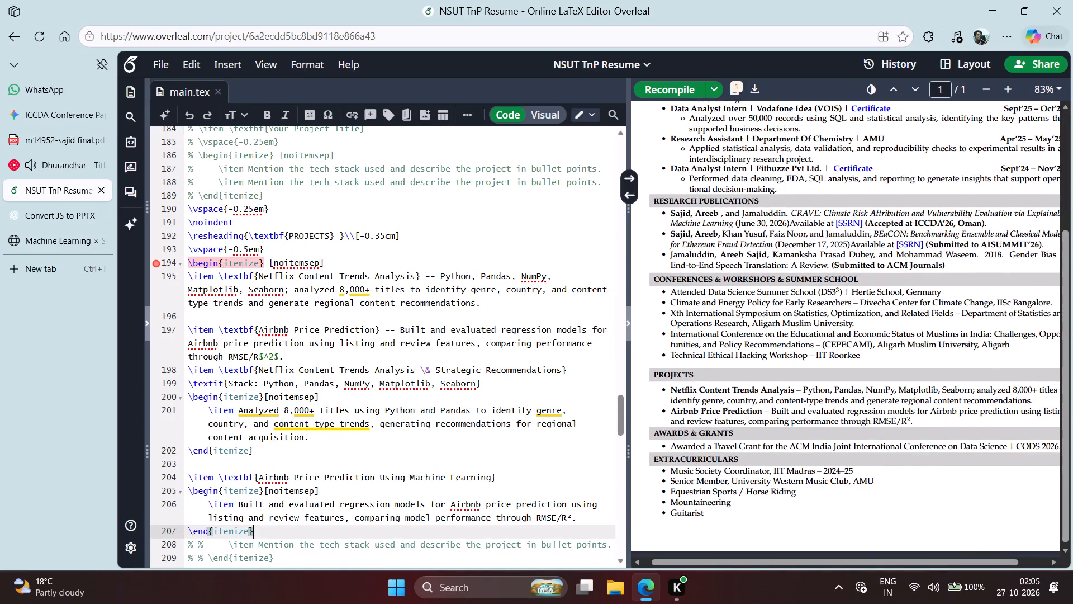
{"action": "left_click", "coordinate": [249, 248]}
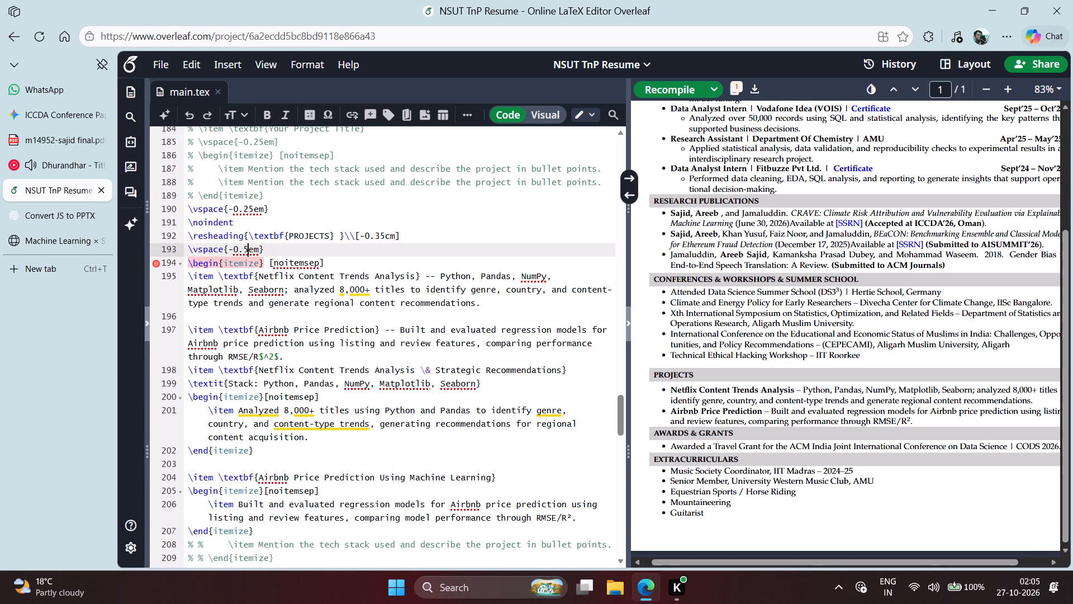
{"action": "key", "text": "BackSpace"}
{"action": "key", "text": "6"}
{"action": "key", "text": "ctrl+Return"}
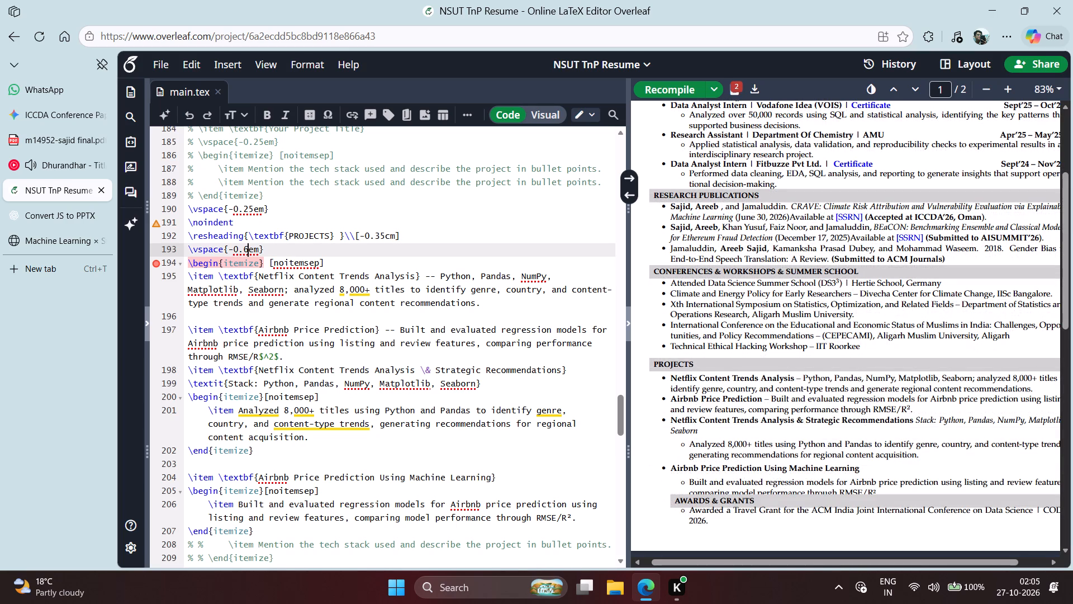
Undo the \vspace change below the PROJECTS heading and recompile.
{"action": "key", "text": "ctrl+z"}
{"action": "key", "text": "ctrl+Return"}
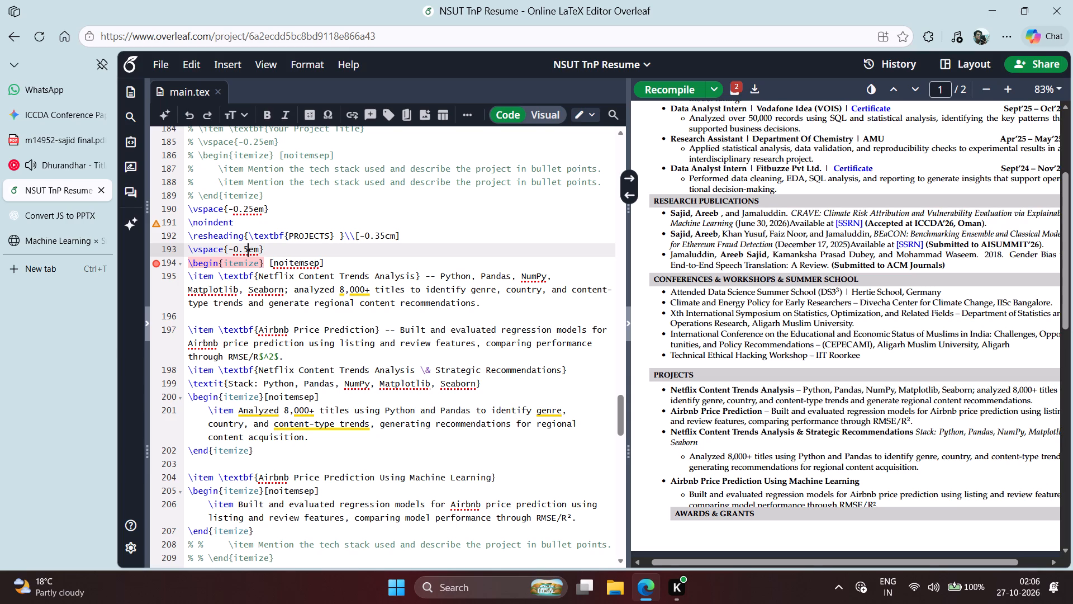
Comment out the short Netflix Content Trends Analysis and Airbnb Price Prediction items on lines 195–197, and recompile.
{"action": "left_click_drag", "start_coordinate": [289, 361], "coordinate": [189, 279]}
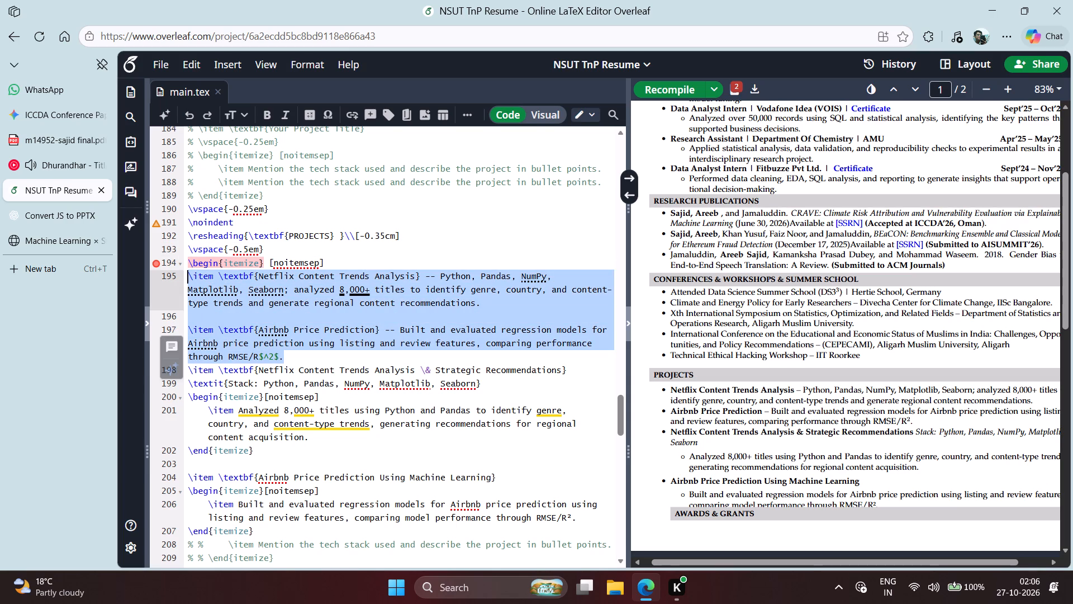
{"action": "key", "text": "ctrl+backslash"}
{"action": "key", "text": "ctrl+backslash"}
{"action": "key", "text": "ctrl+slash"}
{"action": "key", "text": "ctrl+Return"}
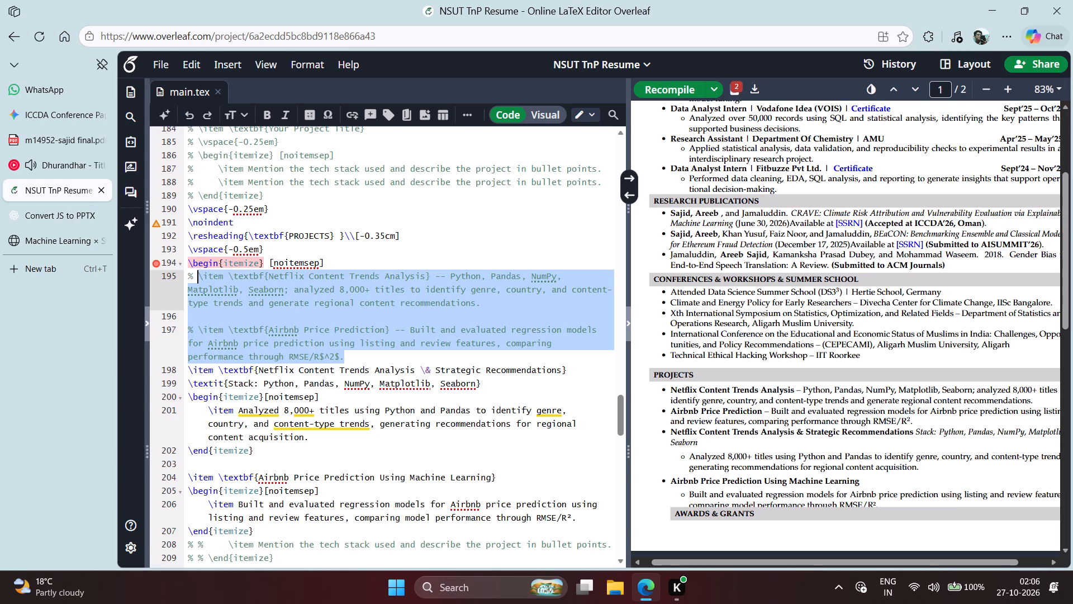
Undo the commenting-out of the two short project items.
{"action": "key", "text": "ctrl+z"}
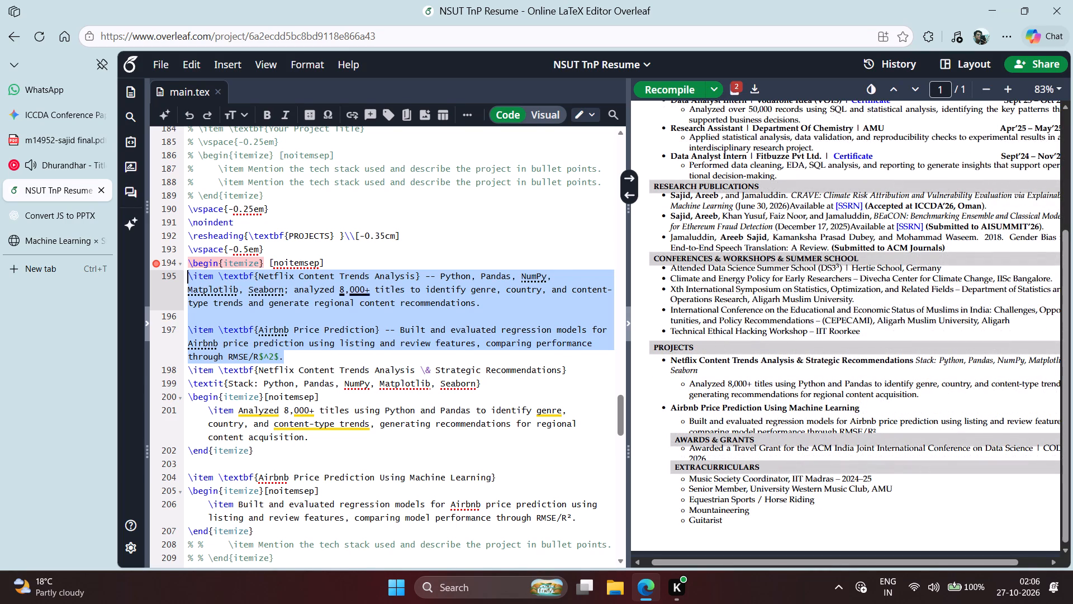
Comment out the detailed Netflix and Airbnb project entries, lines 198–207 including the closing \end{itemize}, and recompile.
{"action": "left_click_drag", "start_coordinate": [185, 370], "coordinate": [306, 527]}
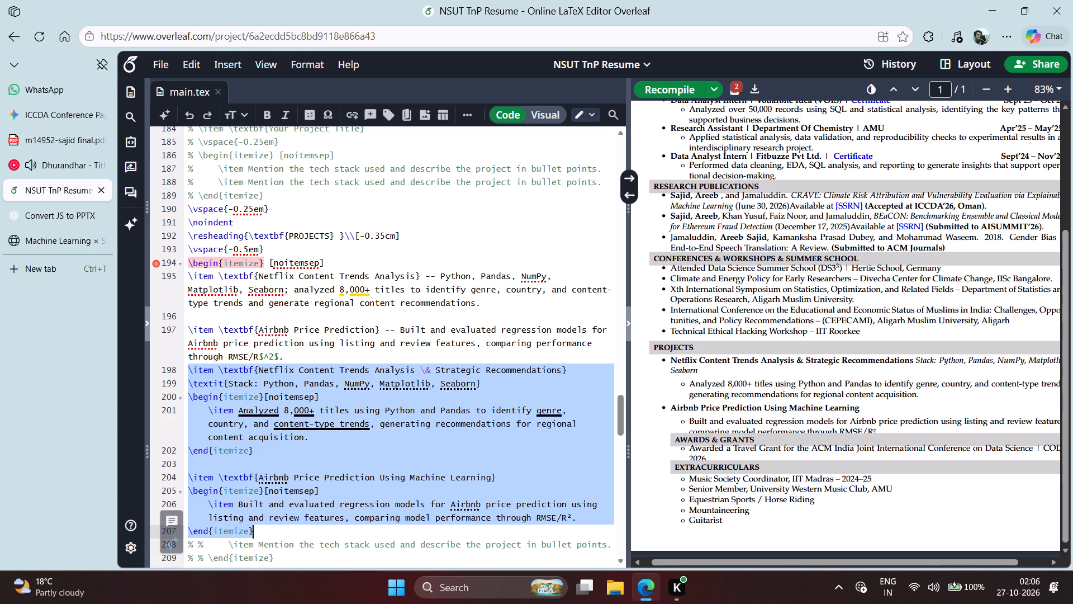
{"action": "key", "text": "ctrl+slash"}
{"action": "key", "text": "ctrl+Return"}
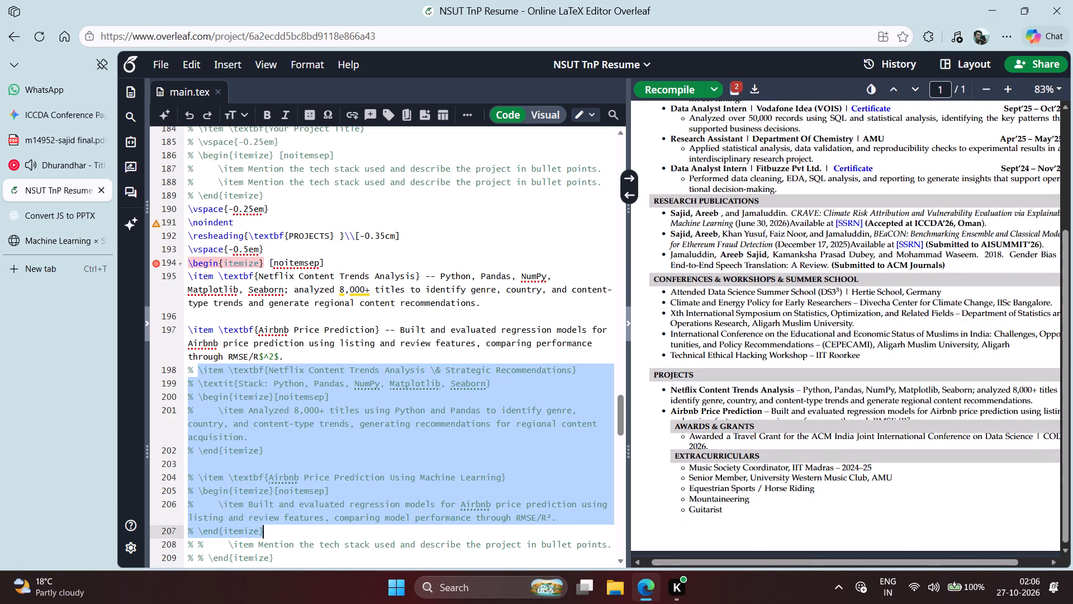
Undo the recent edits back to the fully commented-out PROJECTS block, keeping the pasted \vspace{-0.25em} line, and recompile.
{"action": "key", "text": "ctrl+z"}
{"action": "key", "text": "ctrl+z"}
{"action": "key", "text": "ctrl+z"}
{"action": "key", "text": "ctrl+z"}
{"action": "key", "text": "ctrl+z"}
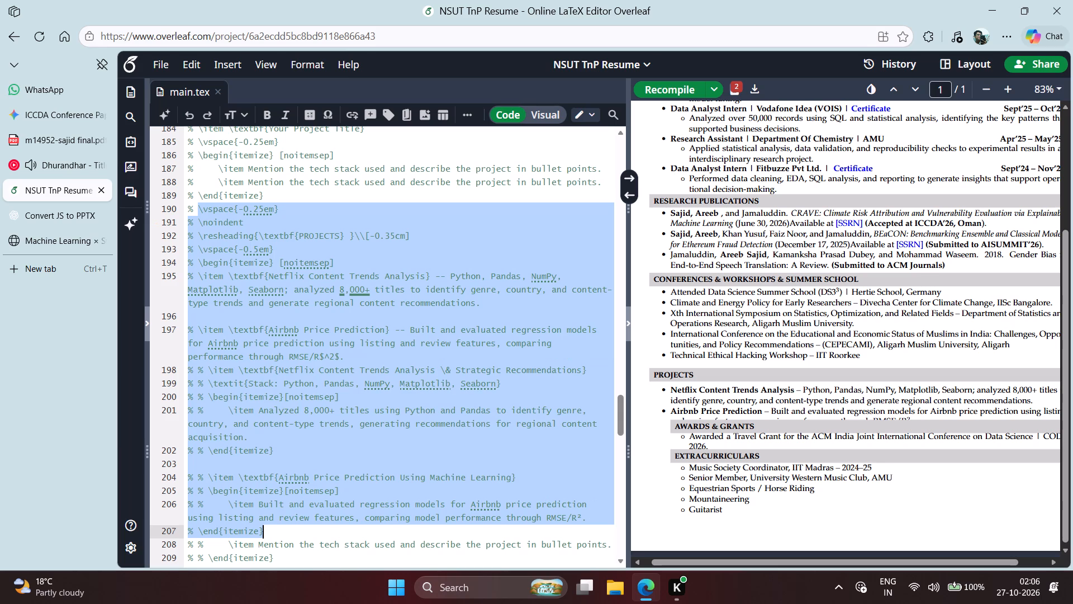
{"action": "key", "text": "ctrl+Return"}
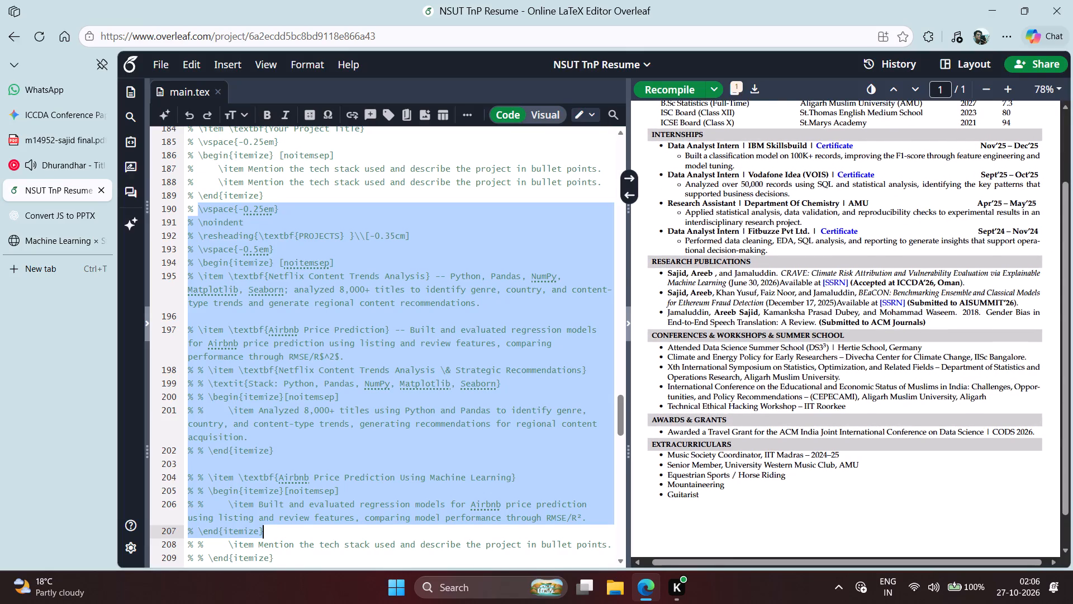
Delete the commented-out POSITIONS OF RESPONSIBILITY block, lines 217–235, above the AWARDS & GRANTS section, and recompile.
{"action": "scroll", "coordinate": [804, 347], "scroll_direction": "up", "scroll_amount": 5}
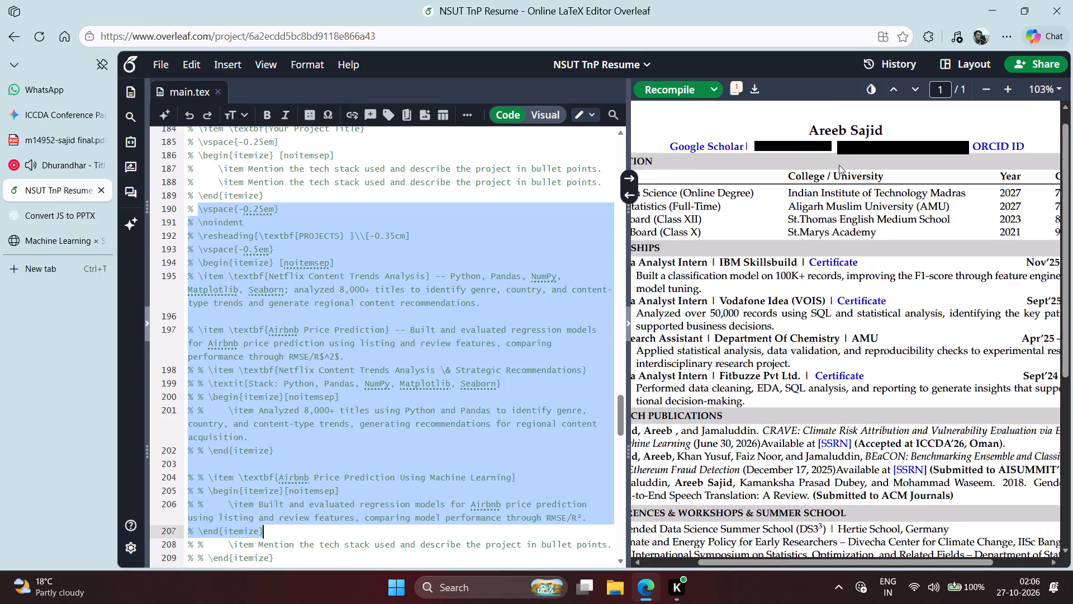
{"action": "scroll", "coordinate": [839, 165], "scroll_direction": "up", "scroll_amount": 5}
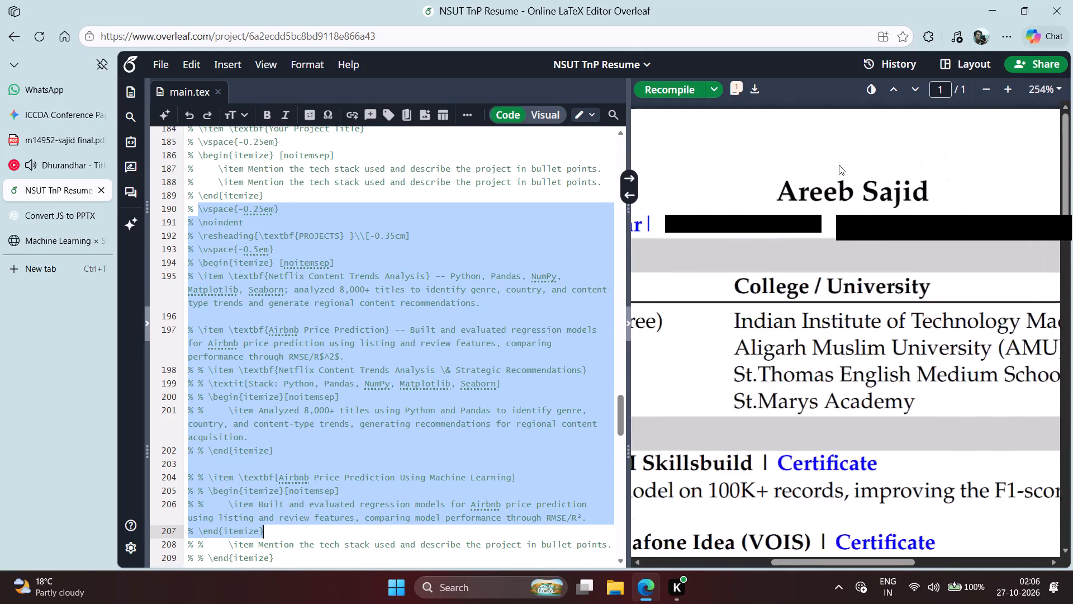
{"action": "scroll", "coordinate": [839, 165], "scroll_direction": "down", "scroll_amount": 1}
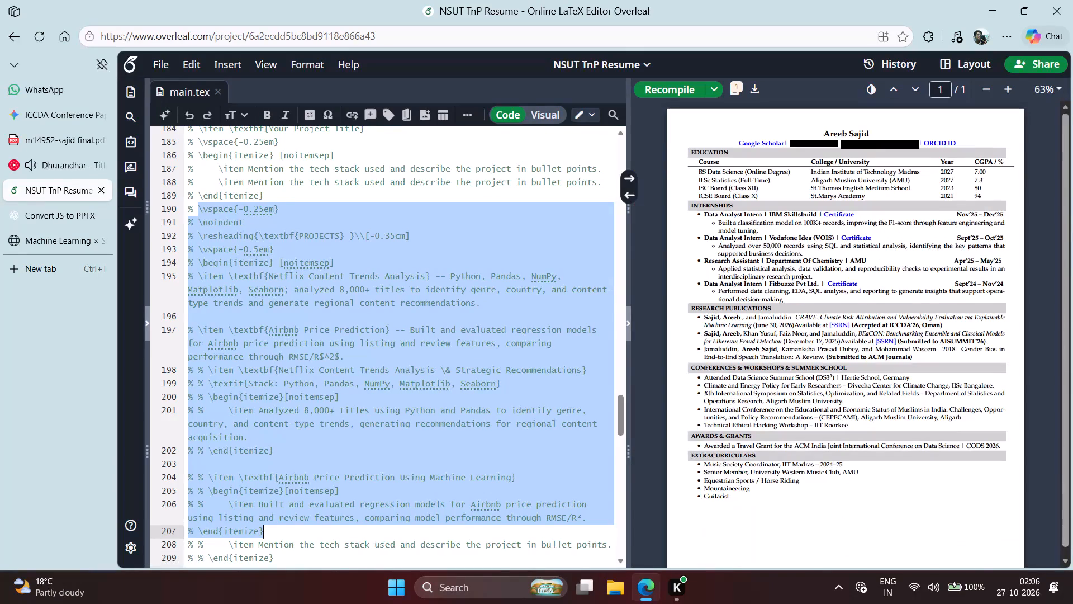
{"action": "scroll", "coordinate": [477, 413], "scroll_direction": "down", "scroll_amount": 1}
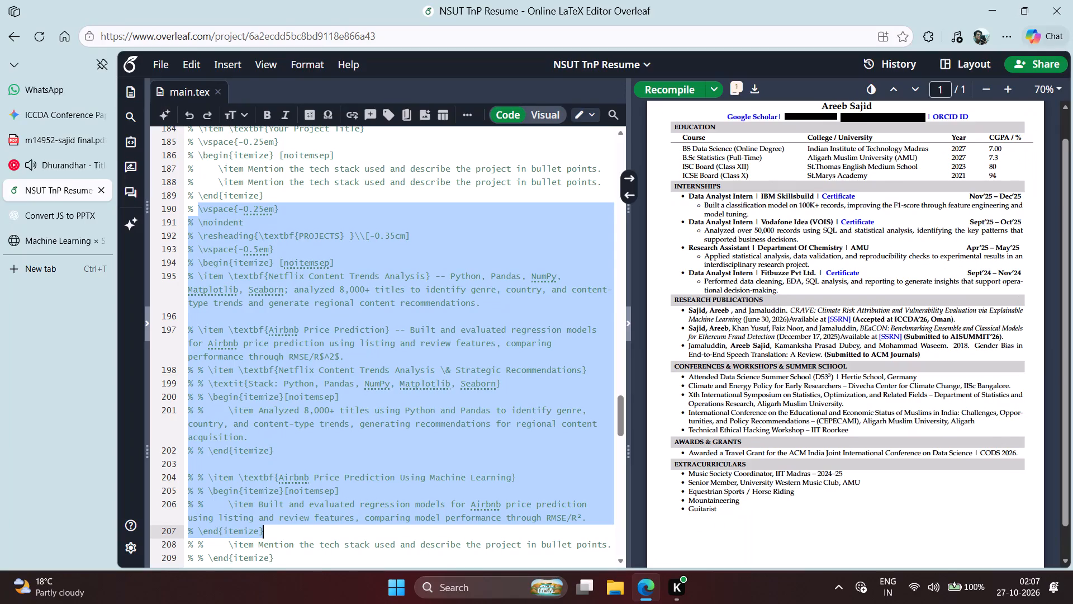
{"action": "scroll", "coordinate": [477, 413], "scroll_direction": "down", "scroll_amount": 5}
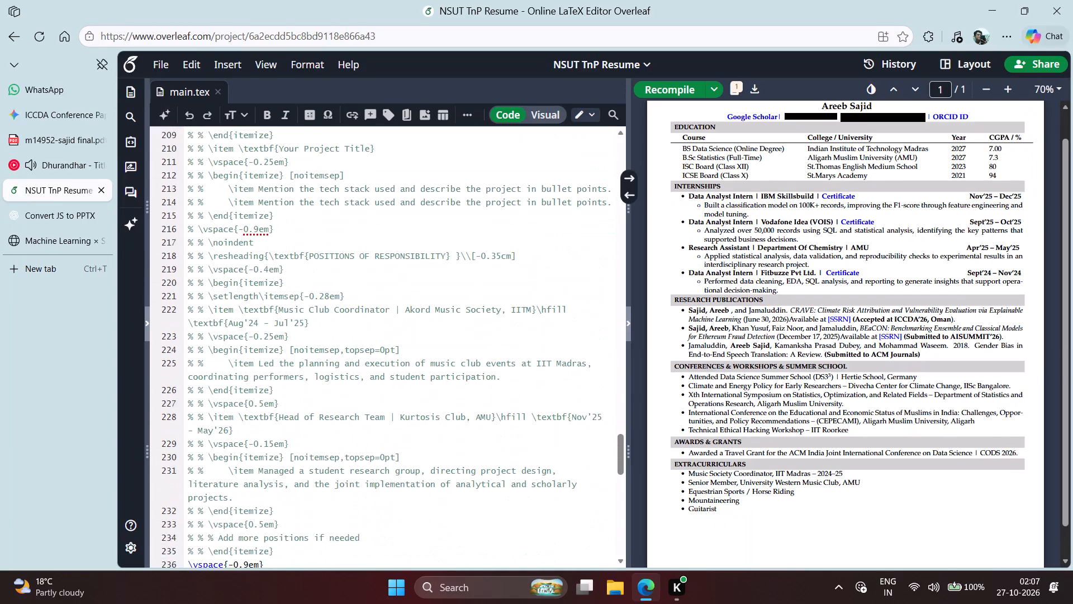
{"action": "scroll", "coordinate": [477, 413], "scroll_direction": "down", "scroll_amount": 1}
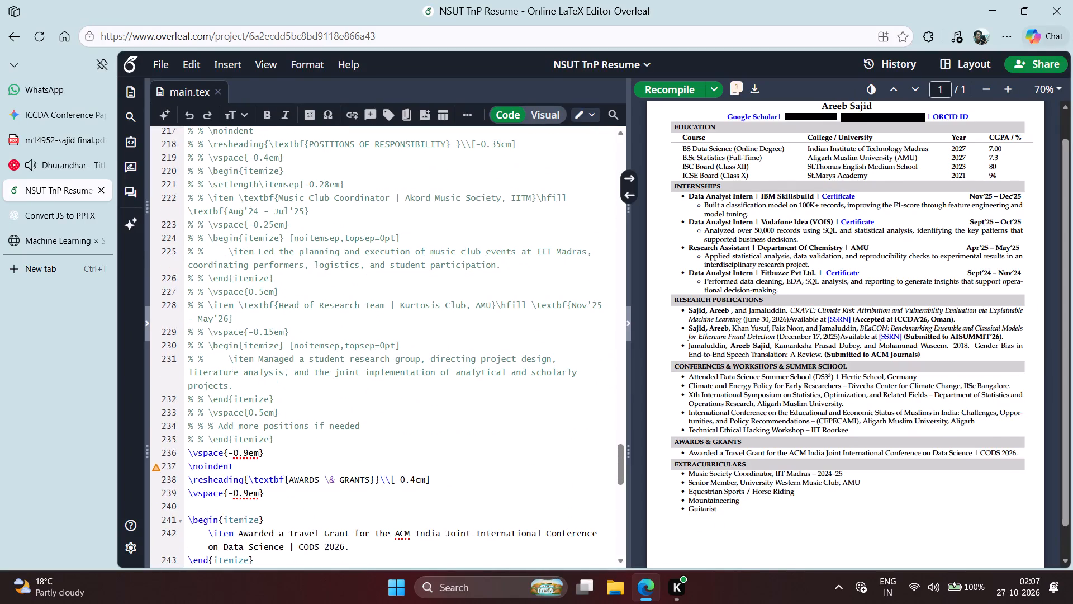
{"action": "scroll", "coordinate": [292, 391], "scroll_direction": "up", "scroll_amount": 1}
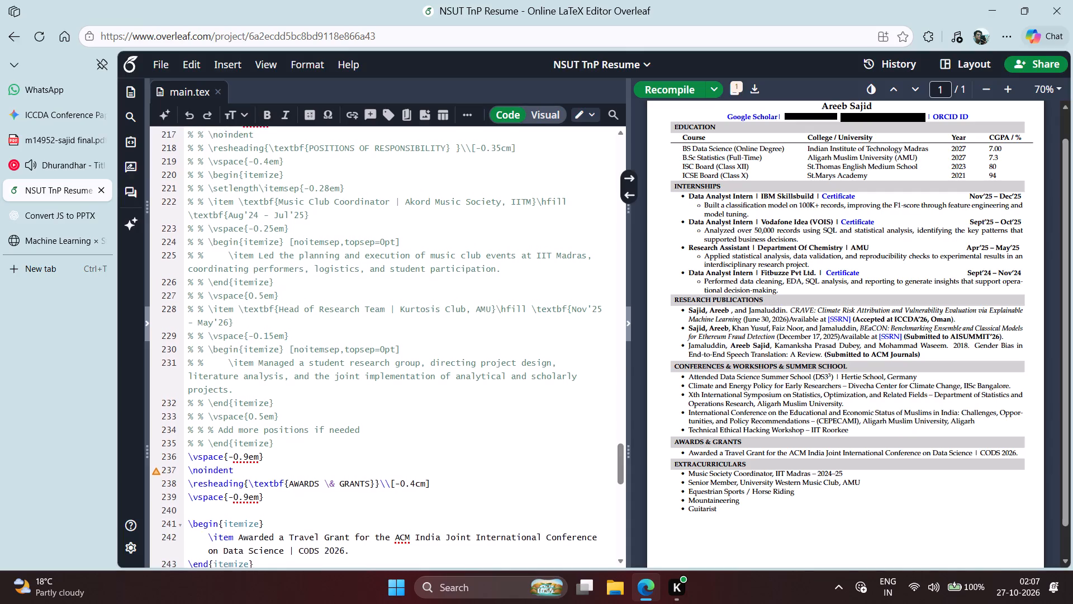
{"action": "scroll", "coordinate": [292, 391], "scroll_direction": "up", "scroll_amount": 1}
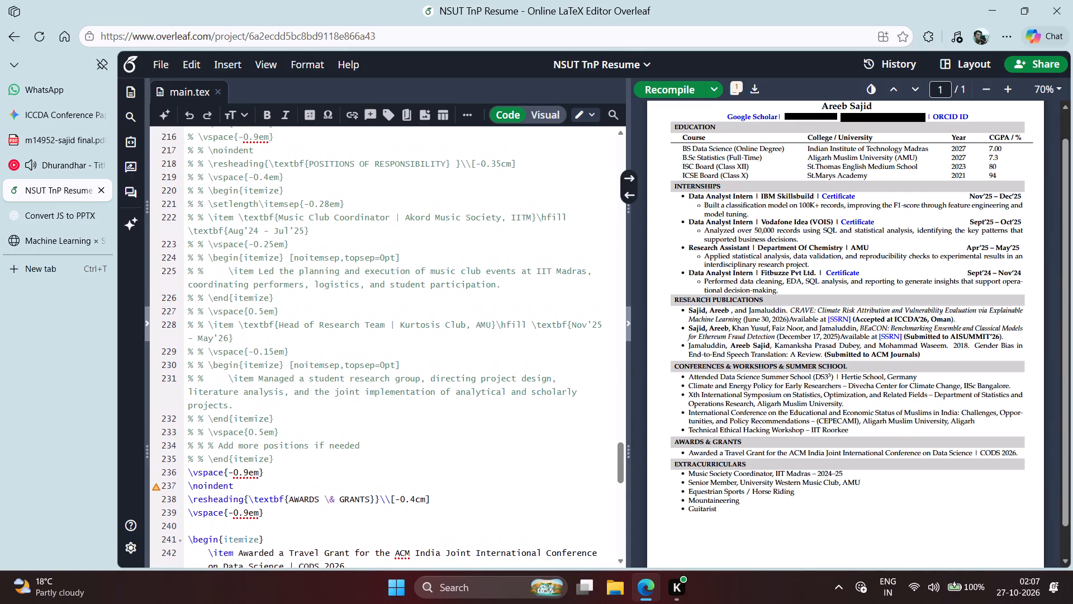
{"action": "scroll", "coordinate": [292, 391], "scroll_direction": "up", "scroll_amount": 2}
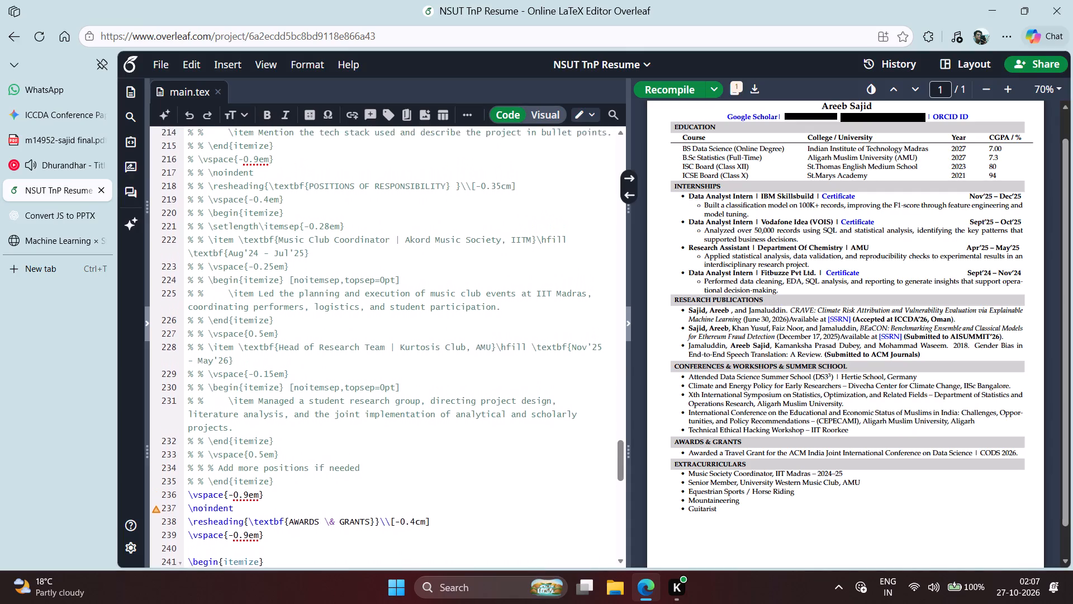
{"action": "scroll", "coordinate": [292, 391], "scroll_direction": "up", "scroll_amount": 1}
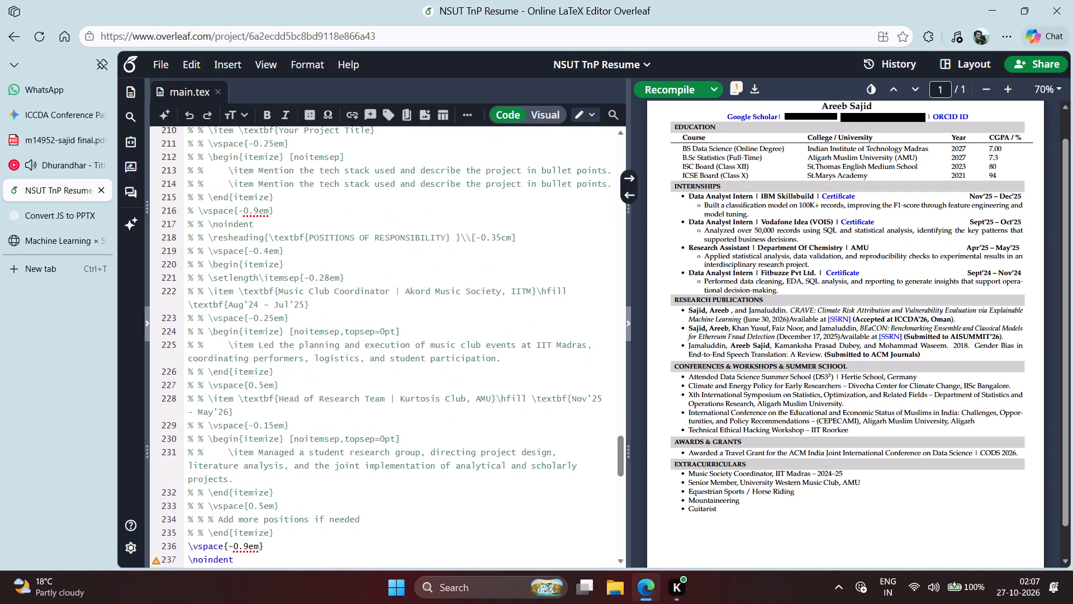
{"action": "left_click_drag", "start_coordinate": [273, 531], "coordinate": [188, 230]}
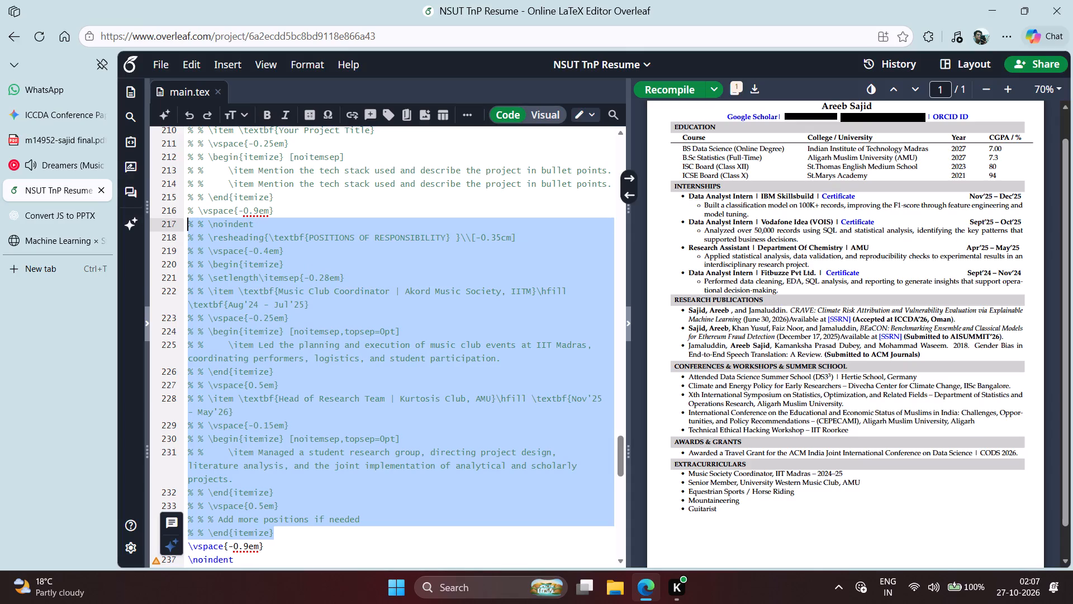
{"action": "key", "text": "BackSpace"}
{"action": "key", "text": "BackSpace"}
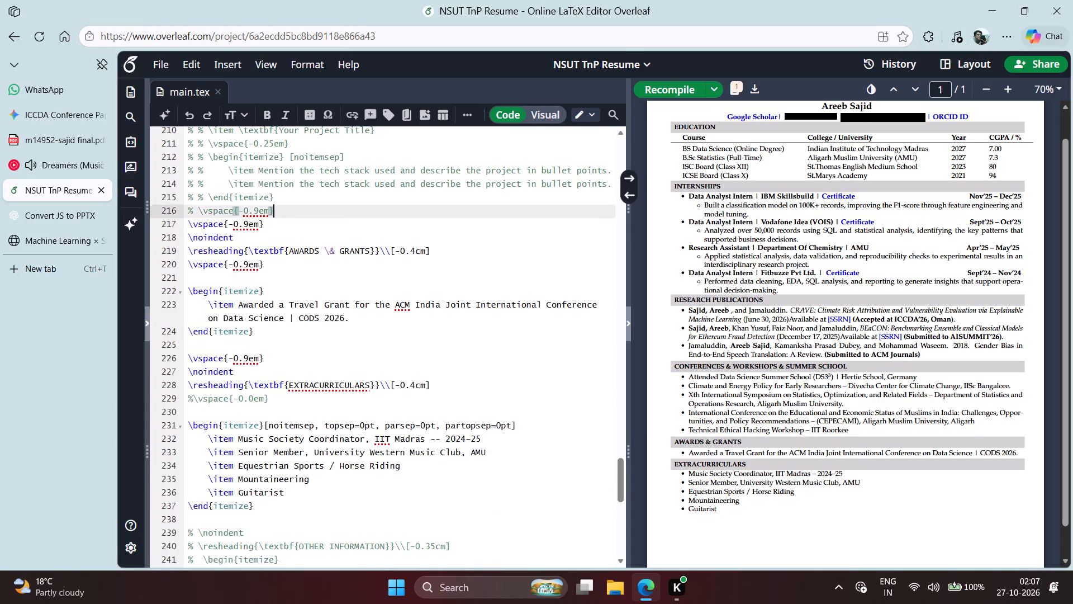
{"action": "key", "text": "ctrl+Return"}
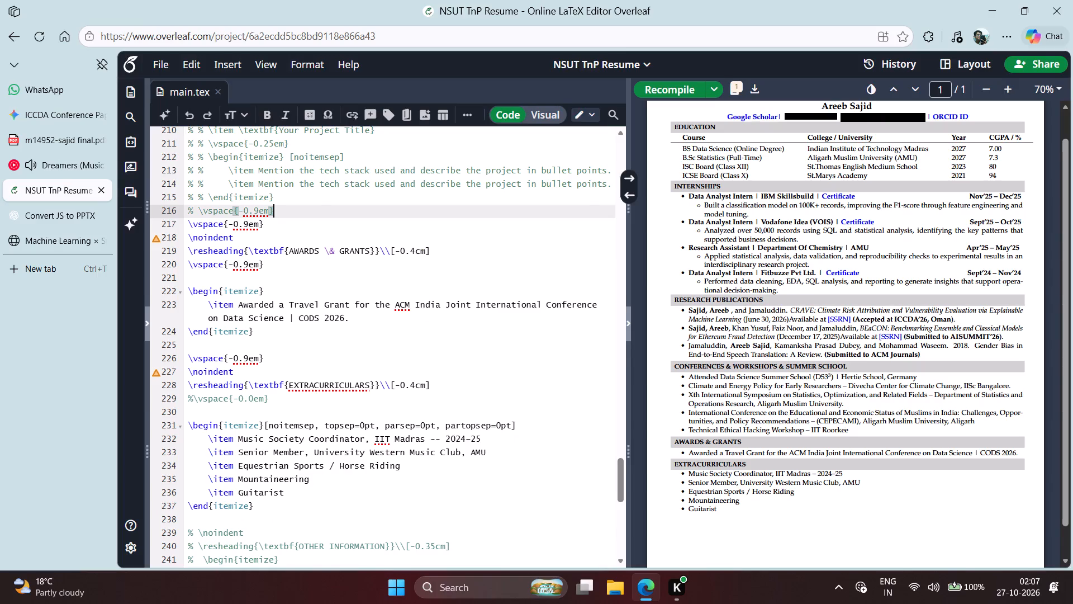
Remove one comment level from the PROJECTS block, lines 190–215, to restore the section with the short Netflix and Airbnb items, and recompile.
{"action": "scroll", "coordinate": [258, 255], "scroll_direction": "up", "scroll_amount": 5}
{"action": "scroll", "coordinate": [258, 255], "scroll_direction": "down", "scroll_amount": 1}
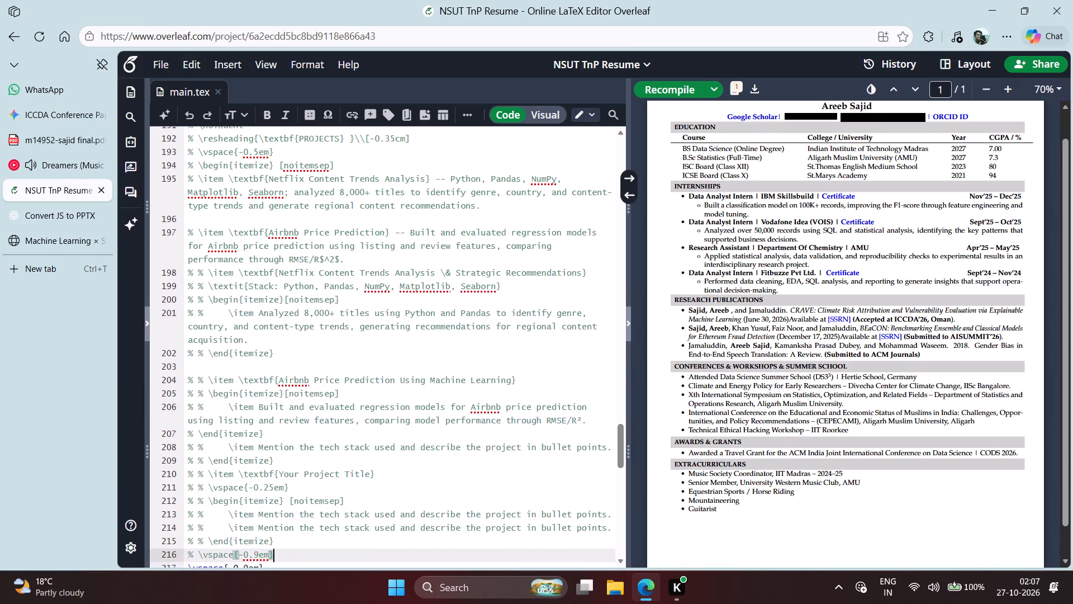
{"action": "scroll", "coordinate": [258, 255], "scroll_direction": "down", "scroll_amount": 1}
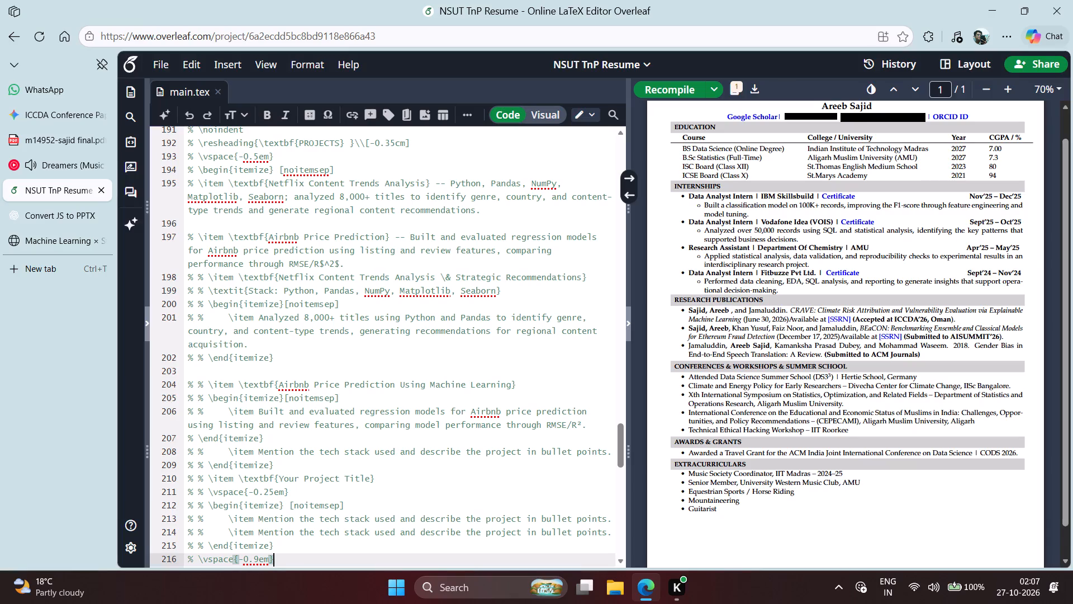
{"action": "left_click_drag", "start_coordinate": [187, 279], "coordinate": [235, 303]}
{"action": "left_click", "coordinate": [235, 303]}
{"action": "scroll", "coordinate": [235, 303], "scroll_direction": "up", "scroll_amount": 1}
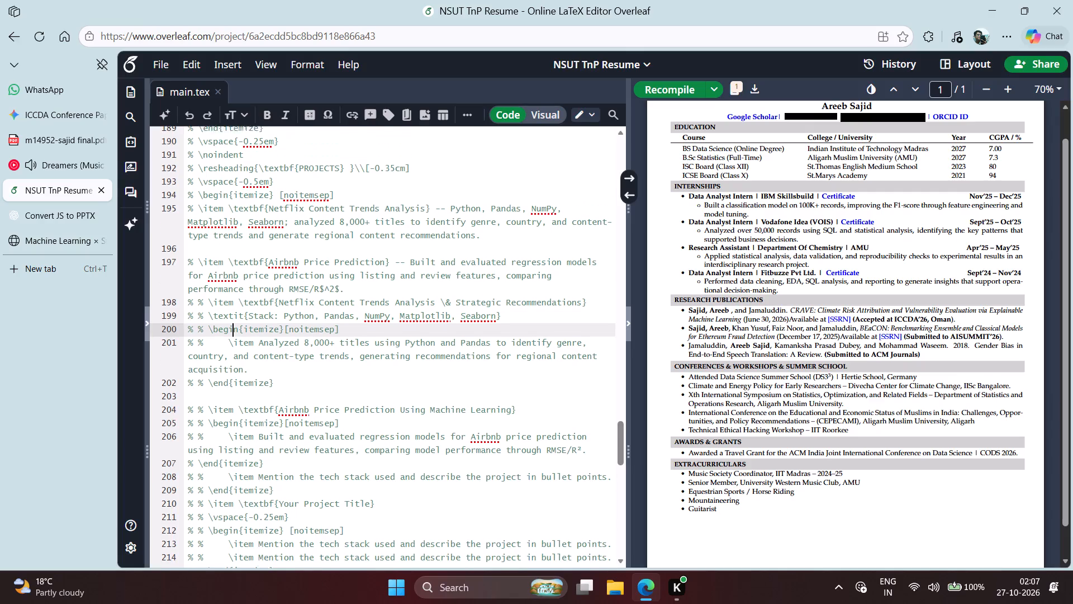
{"action": "scroll", "coordinate": [235, 303], "scroll_direction": "up", "scroll_amount": 1}
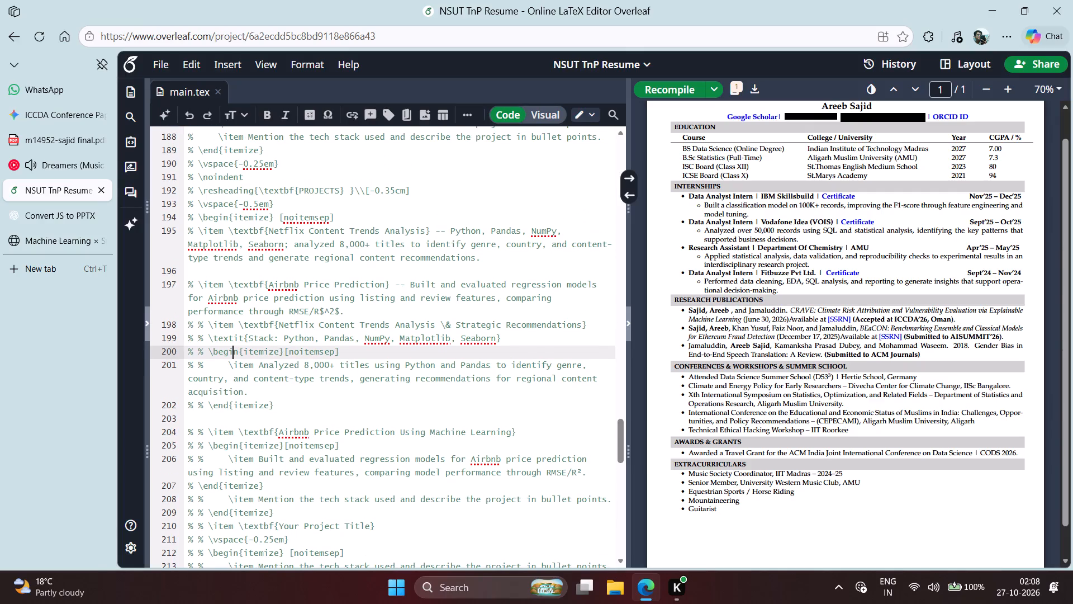
{"action": "left_click_drag", "start_coordinate": [186, 167], "coordinate": [244, 427]}
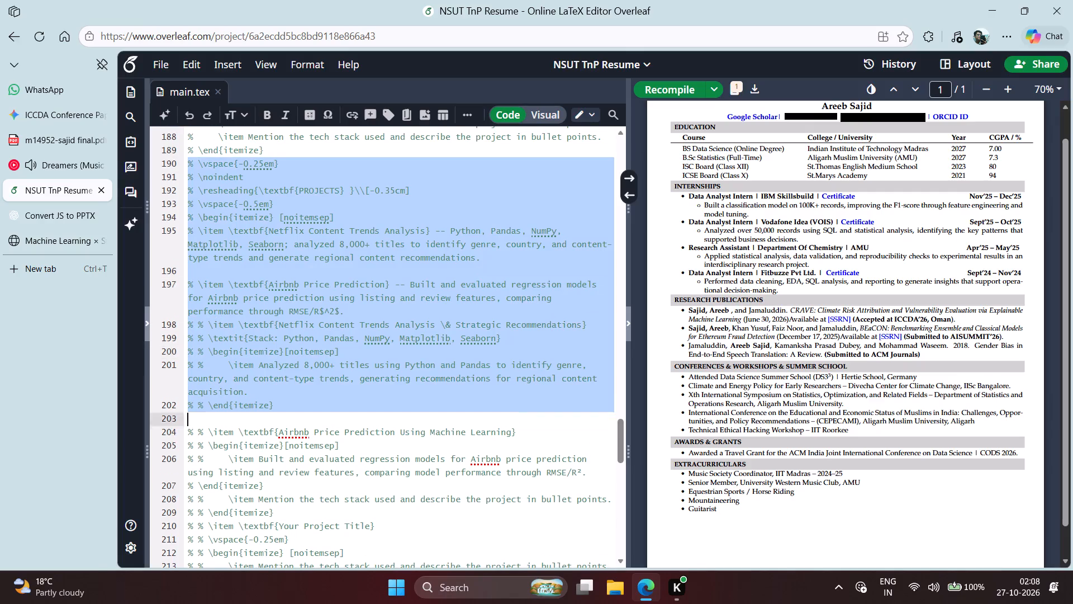
{"action": "left_click_drag", "start_coordinate": [244, 427], "coordinate": [302, 468]}
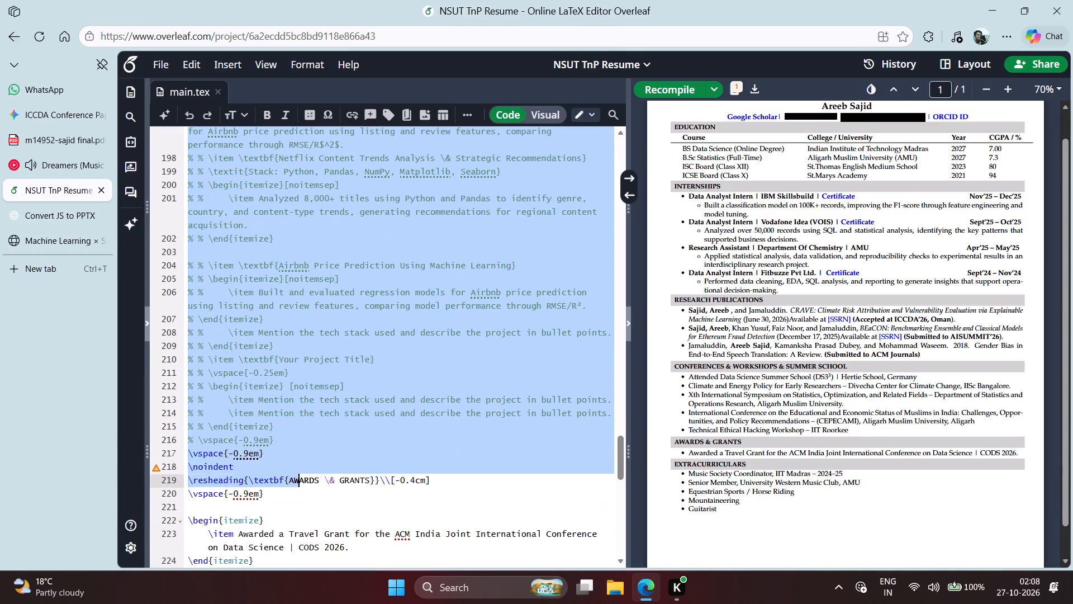
{"action": "left_click_drag", "start_coordinate": [302, 468], "coordinate": [303, 434]}
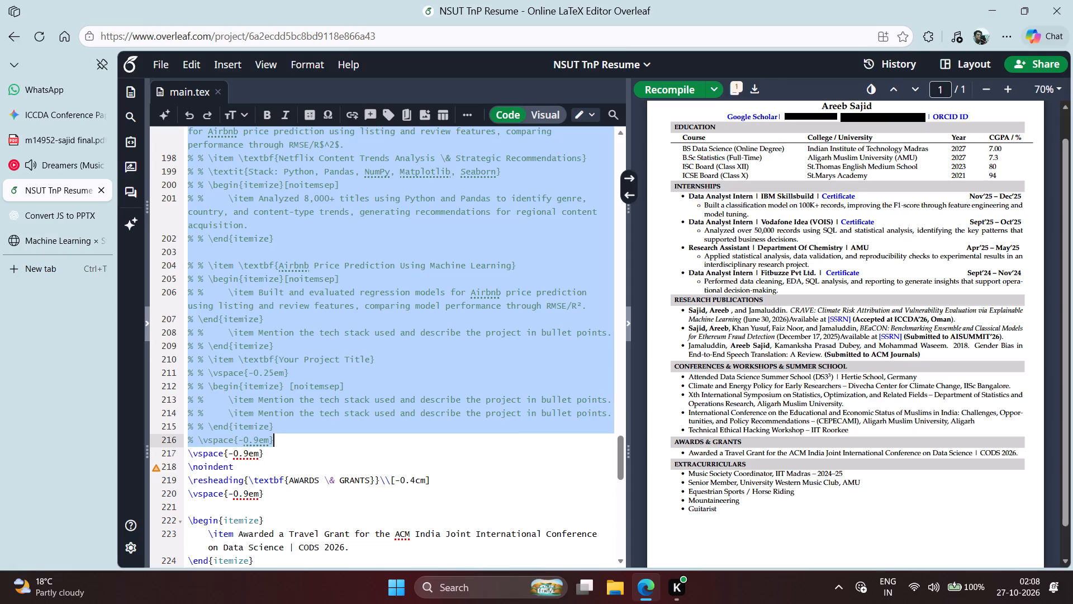
{"action": "left_click_drag", "start_coordinate": [303, 434], "coordinate": [303, 429]}
{"action": "key", "text": "ctrl+slash"}
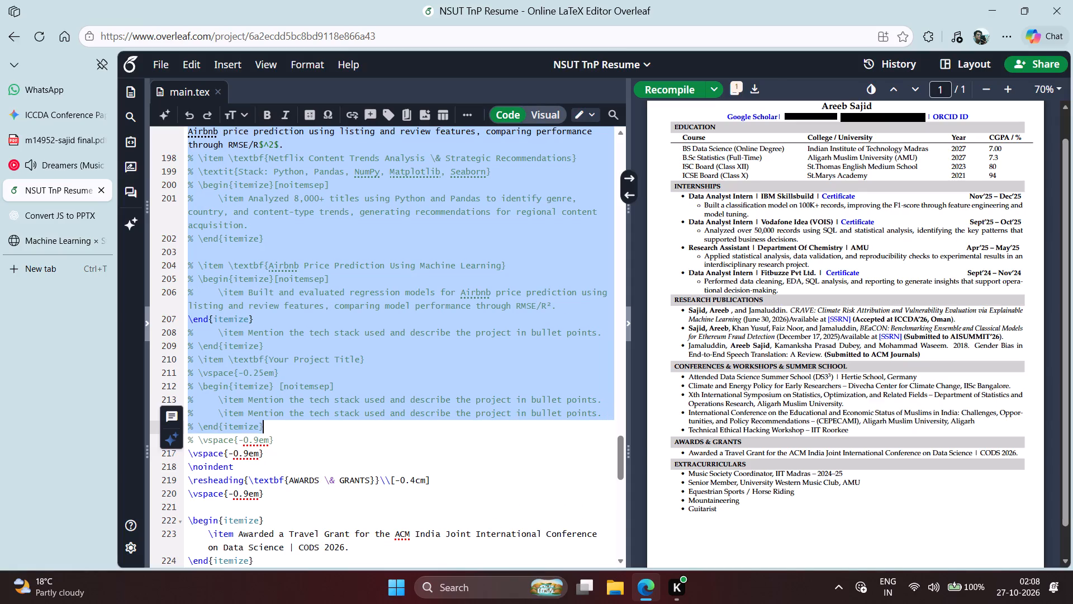
{"action": "key", "text": "ctrl+Return"}
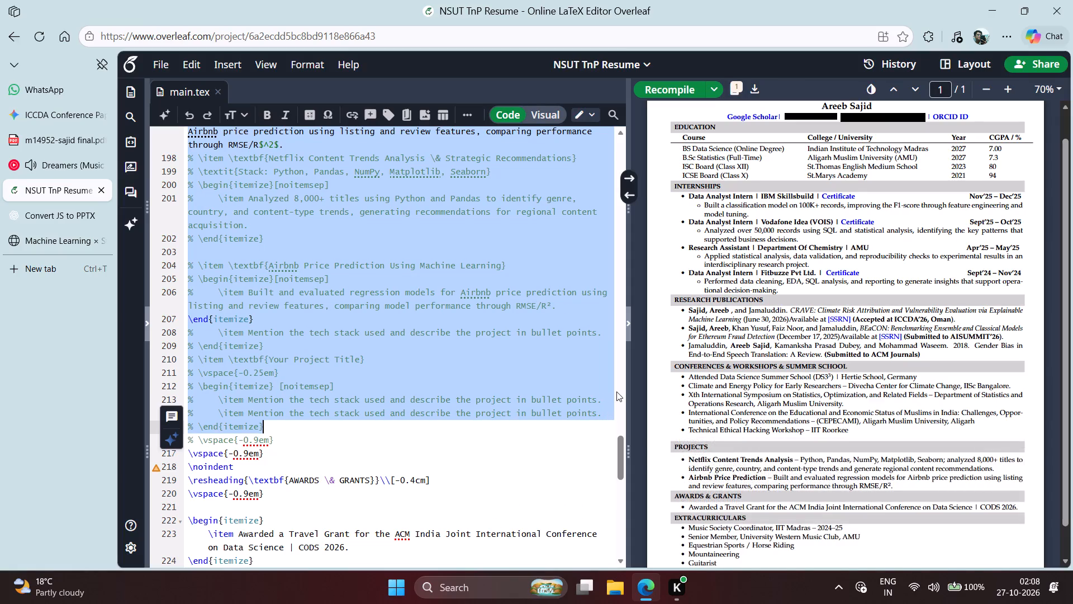
Set the \vspace above the PROJECTS heading on line 190 to -0.9em and recompile.
{"action": "scroll", "coordinate": [927, 418], "scroll_direction": "down", "scroll_amount": 1}
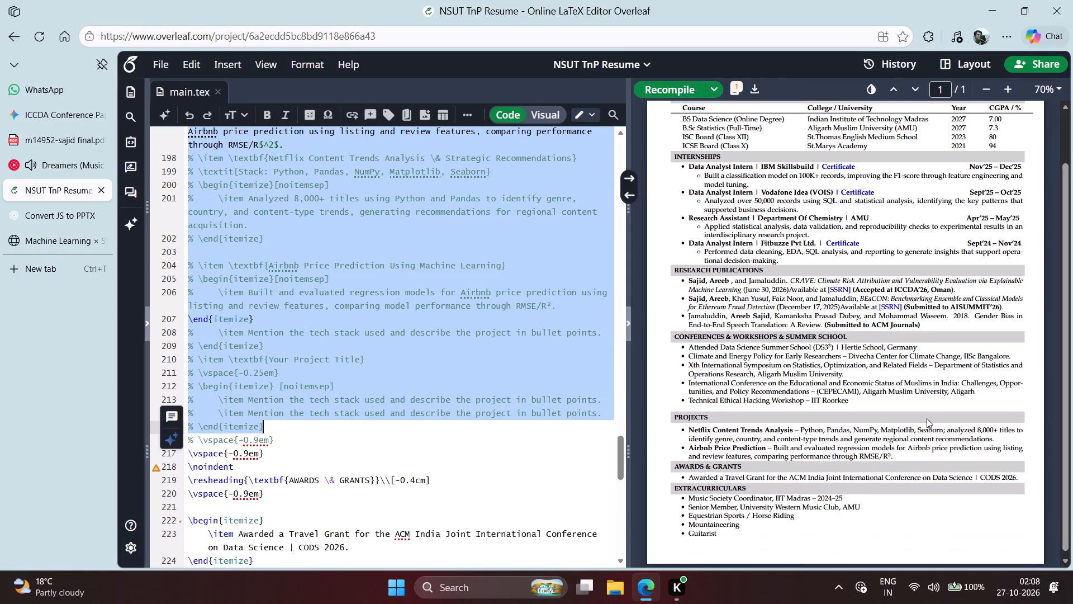
{"action": "scroll", "coordinate": [927, 418], "scroll_direction": "up", "scroll_amount": 1}
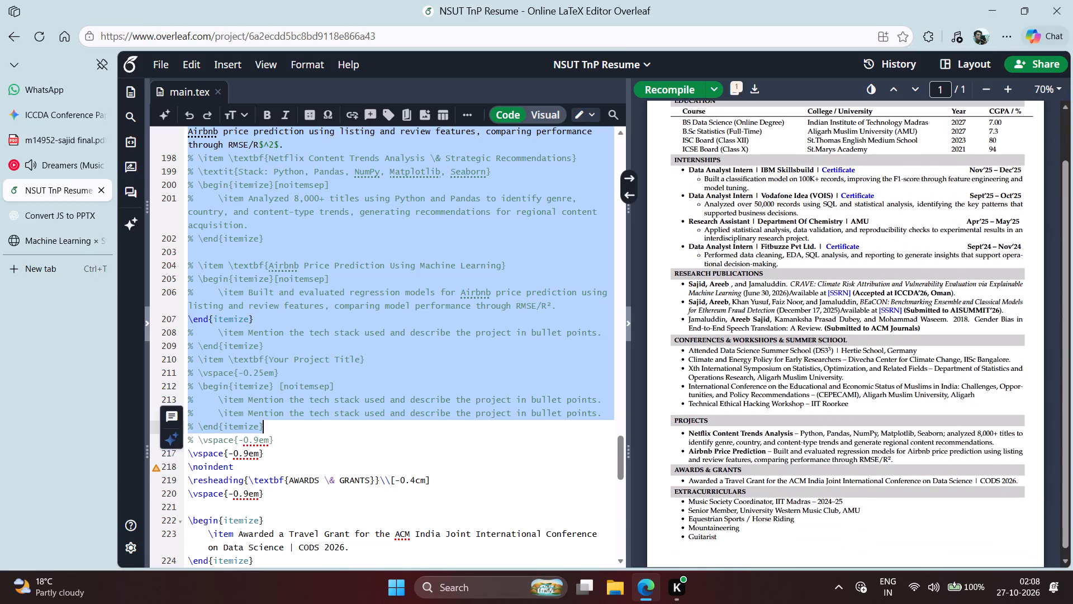
{"action": "scroll", "coordinate": [543, 337], "scroll_direction": "up", "scroll_amount": 3}
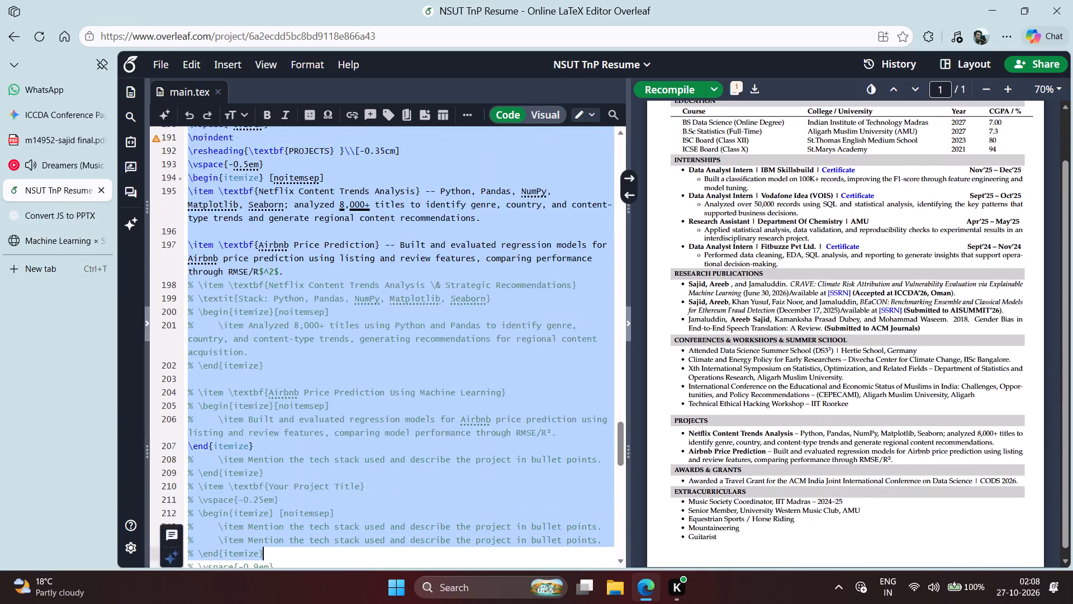
{"action": "scroll", "coordinate": [543, 337], "scroll_direction": "up", "scroll_amount": 2}
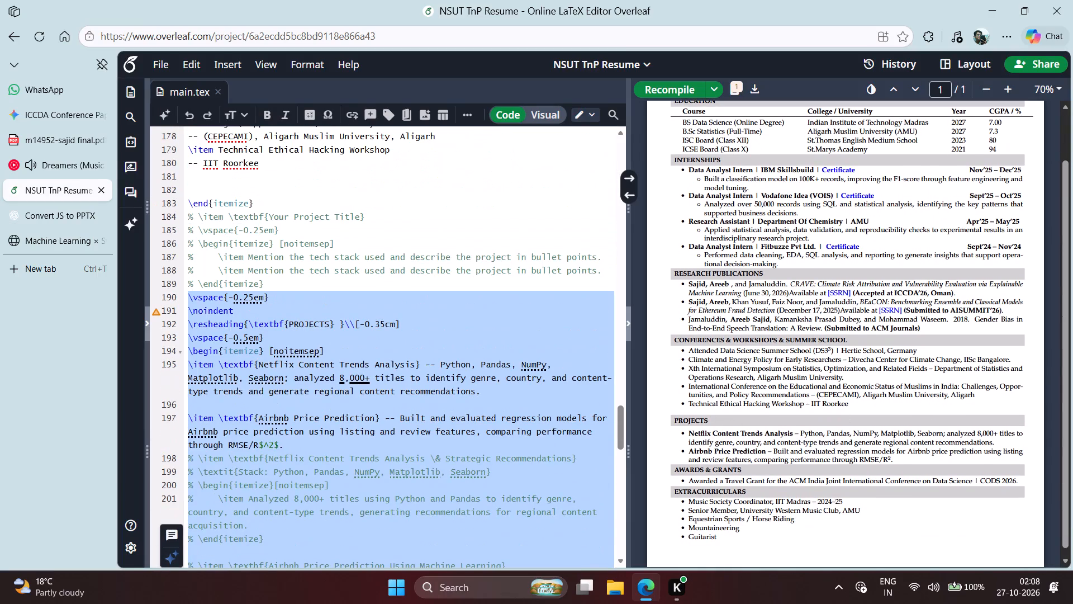
{"action": "left_click", "coordinate": [252, 292]}
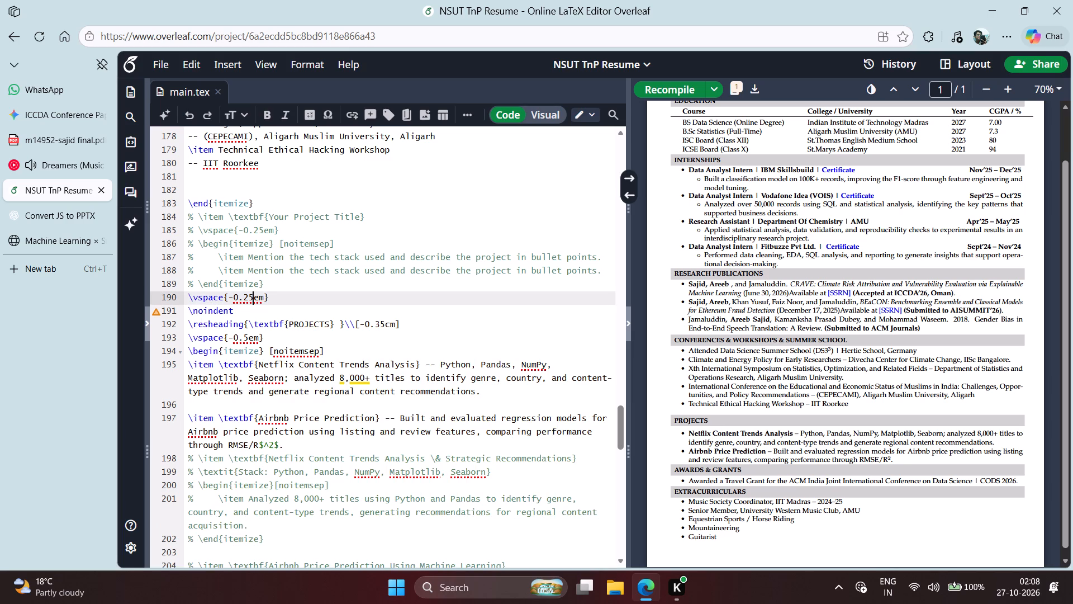
{"action": "key", "text": "BackSpace"}
{"action": "key", "text": "BackSpace"}
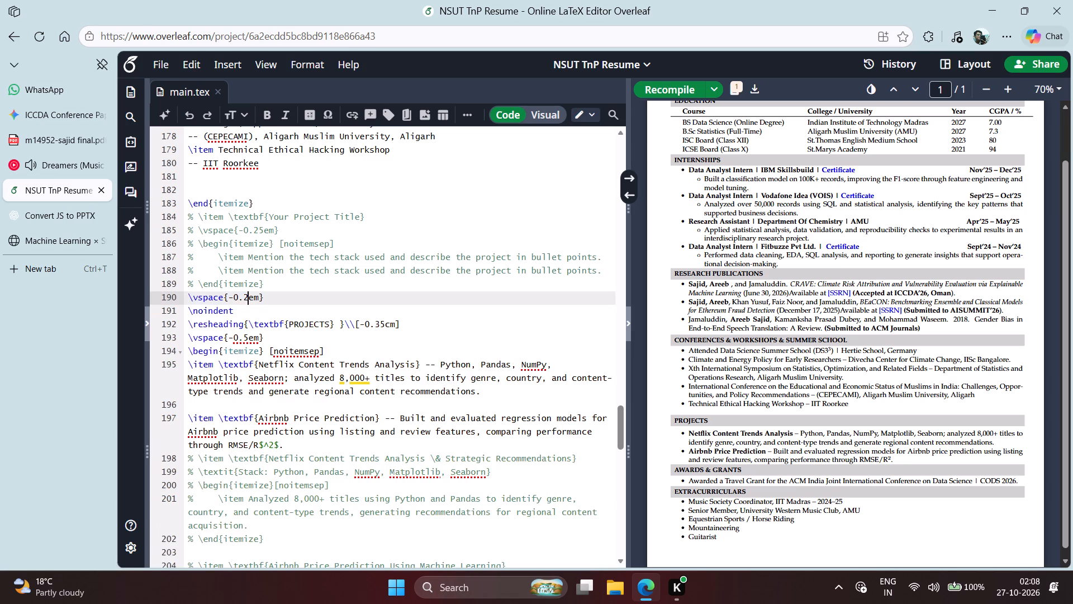
{"action": "key", "text": "9"}
{"action": "key", "text": "ctrl+Return"}
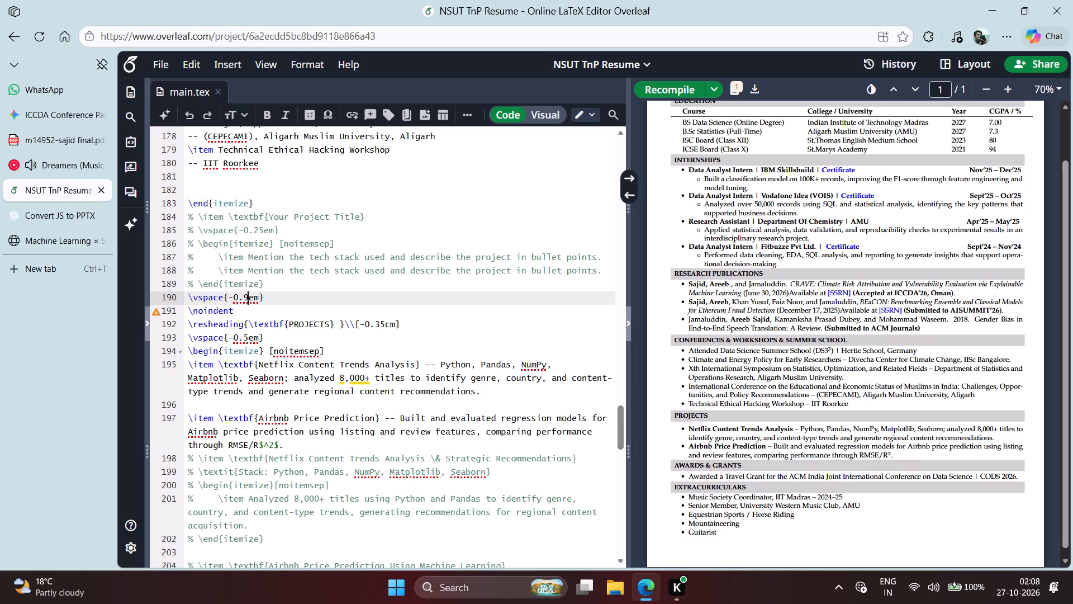
Set the \vspace below the PROJECTS heading on line 193 to -0.8em and recompile.
{"action": "key", "text": "Down"}
{"action": "key", "text": "Down"}
{"action": "key", "text": "Down"}
{"action": "key", "text": "BackSpace"}
{"action": "key", "text": "8"}
{"action": "key", "text": "ctrl+Return"}
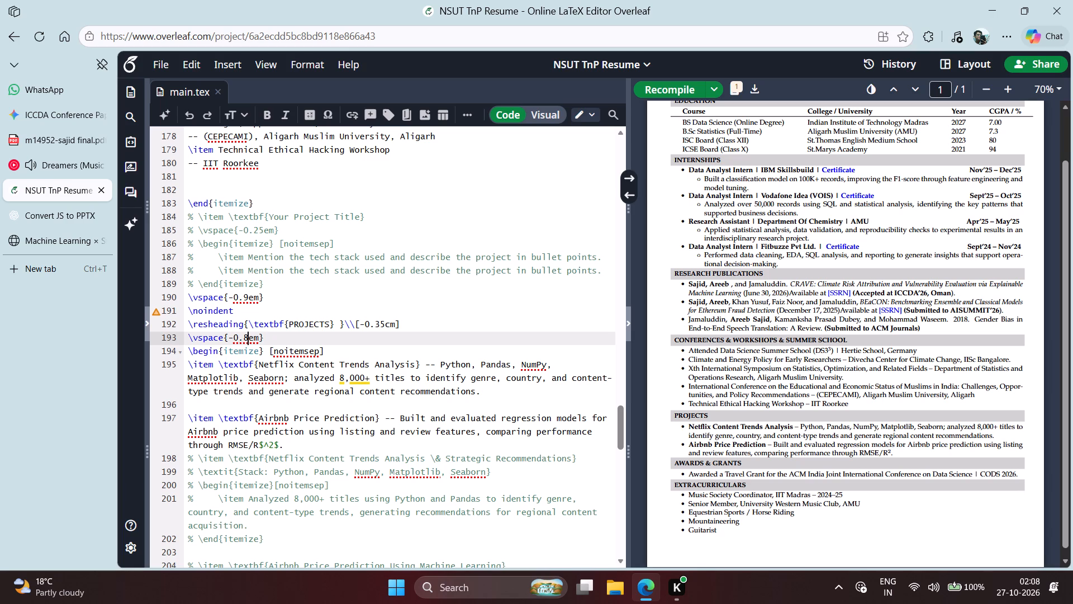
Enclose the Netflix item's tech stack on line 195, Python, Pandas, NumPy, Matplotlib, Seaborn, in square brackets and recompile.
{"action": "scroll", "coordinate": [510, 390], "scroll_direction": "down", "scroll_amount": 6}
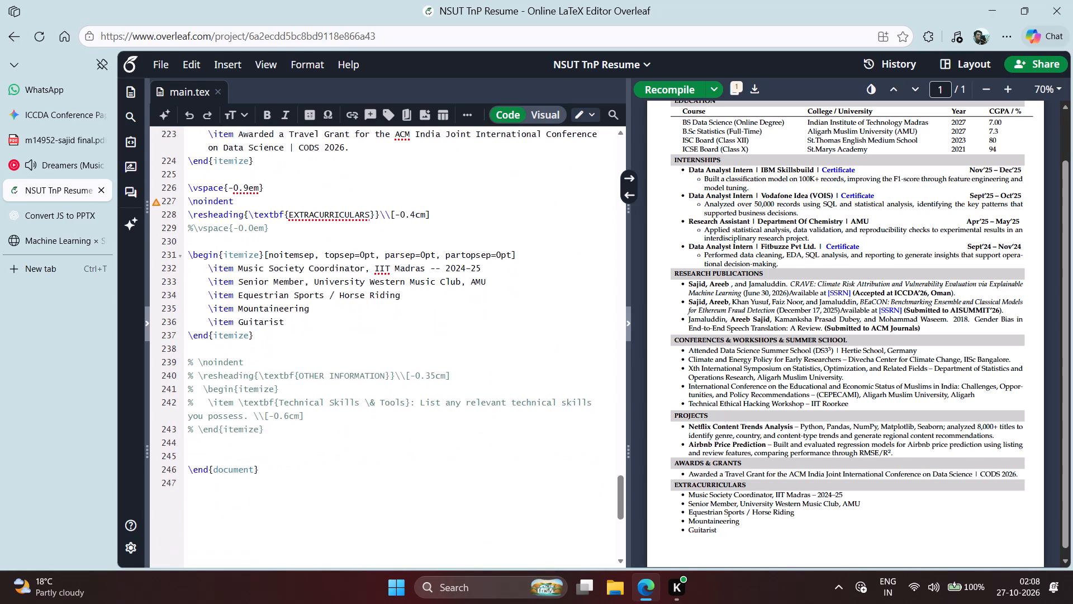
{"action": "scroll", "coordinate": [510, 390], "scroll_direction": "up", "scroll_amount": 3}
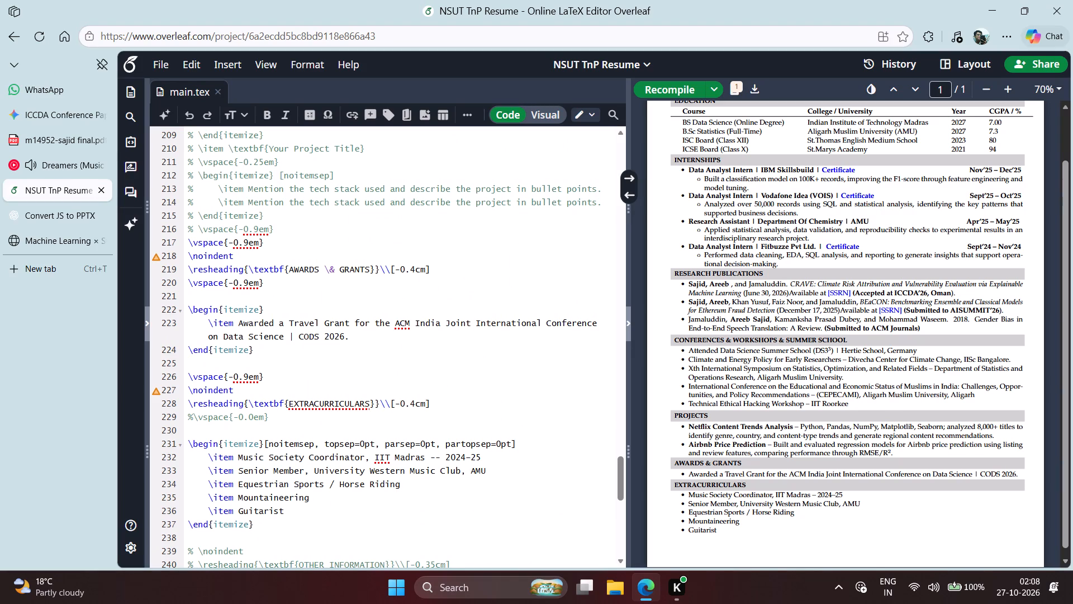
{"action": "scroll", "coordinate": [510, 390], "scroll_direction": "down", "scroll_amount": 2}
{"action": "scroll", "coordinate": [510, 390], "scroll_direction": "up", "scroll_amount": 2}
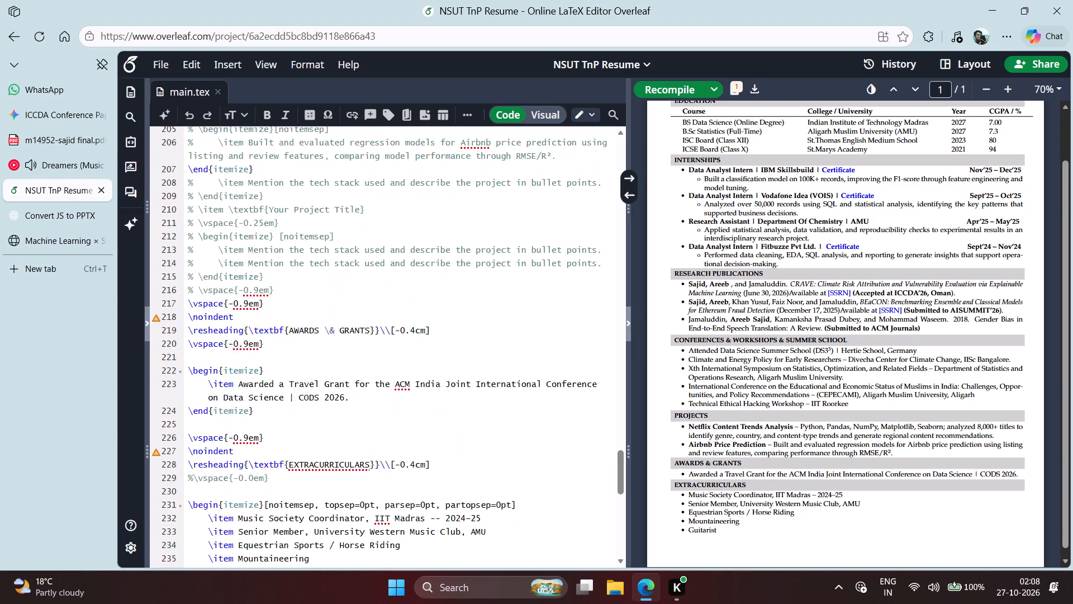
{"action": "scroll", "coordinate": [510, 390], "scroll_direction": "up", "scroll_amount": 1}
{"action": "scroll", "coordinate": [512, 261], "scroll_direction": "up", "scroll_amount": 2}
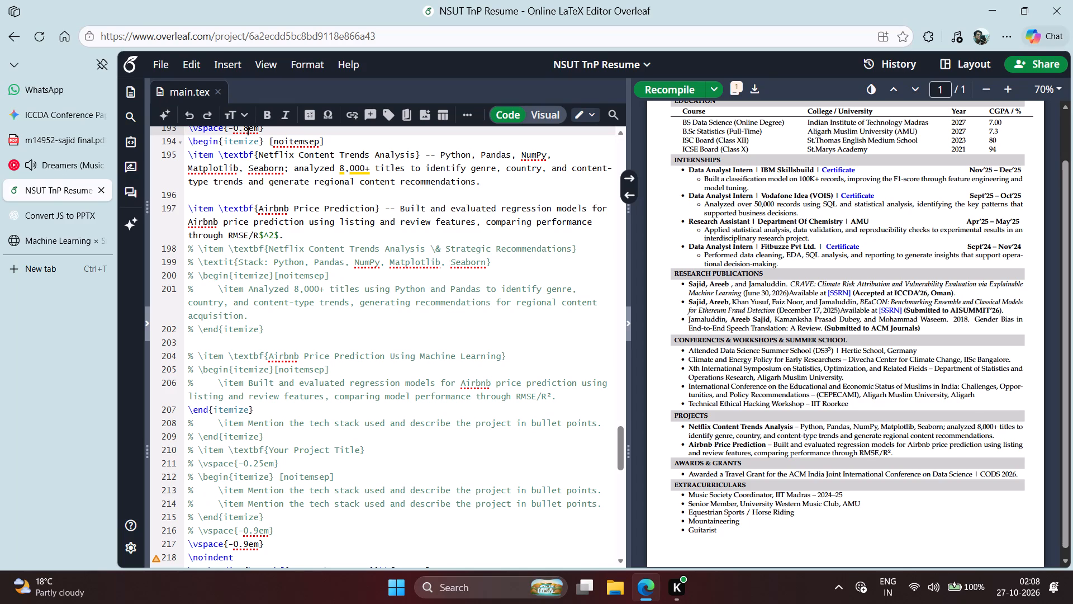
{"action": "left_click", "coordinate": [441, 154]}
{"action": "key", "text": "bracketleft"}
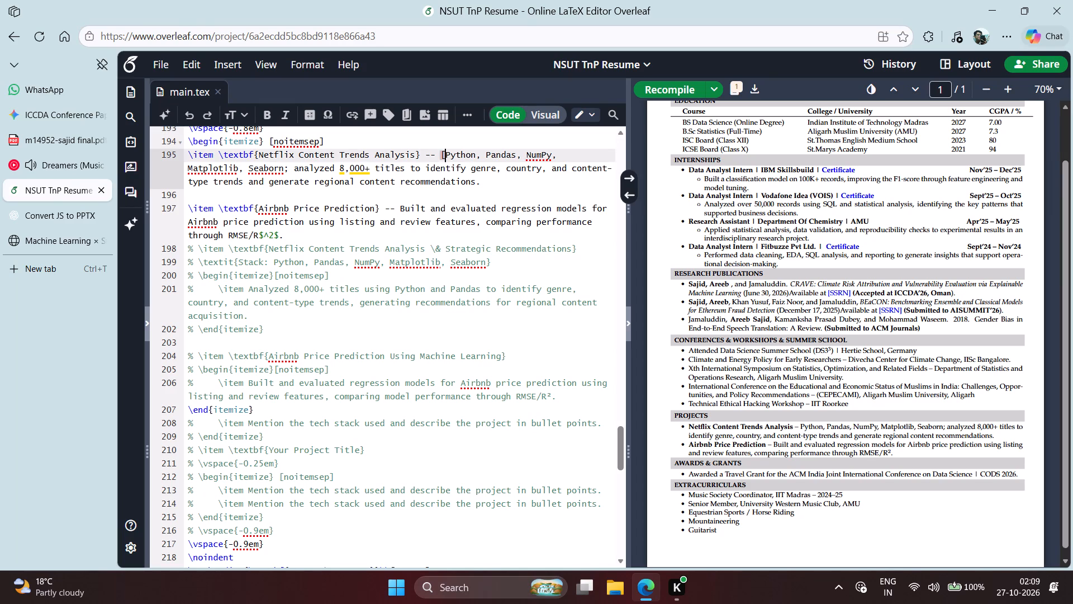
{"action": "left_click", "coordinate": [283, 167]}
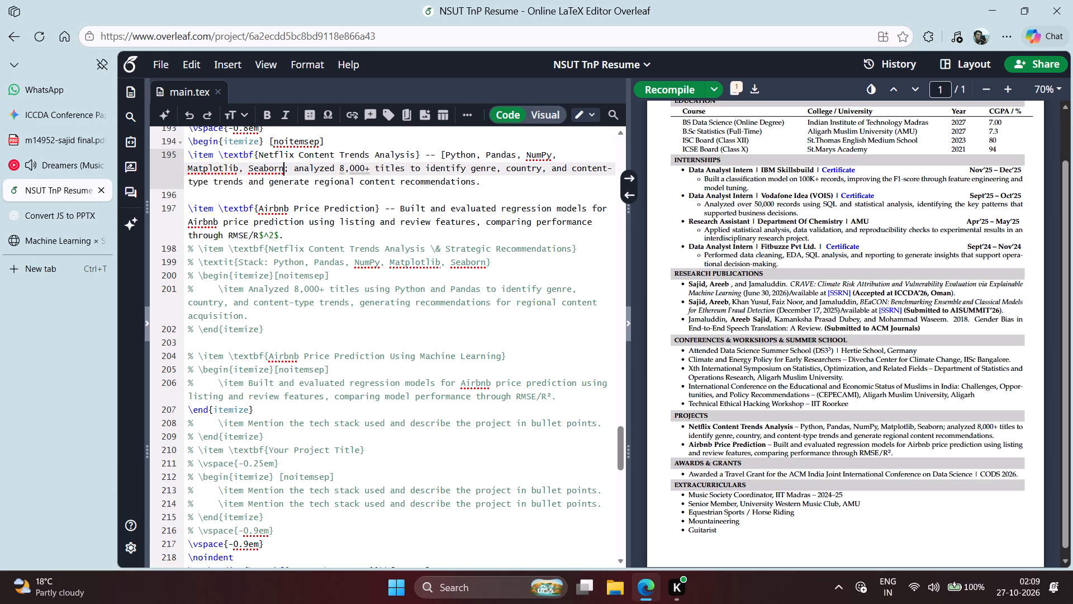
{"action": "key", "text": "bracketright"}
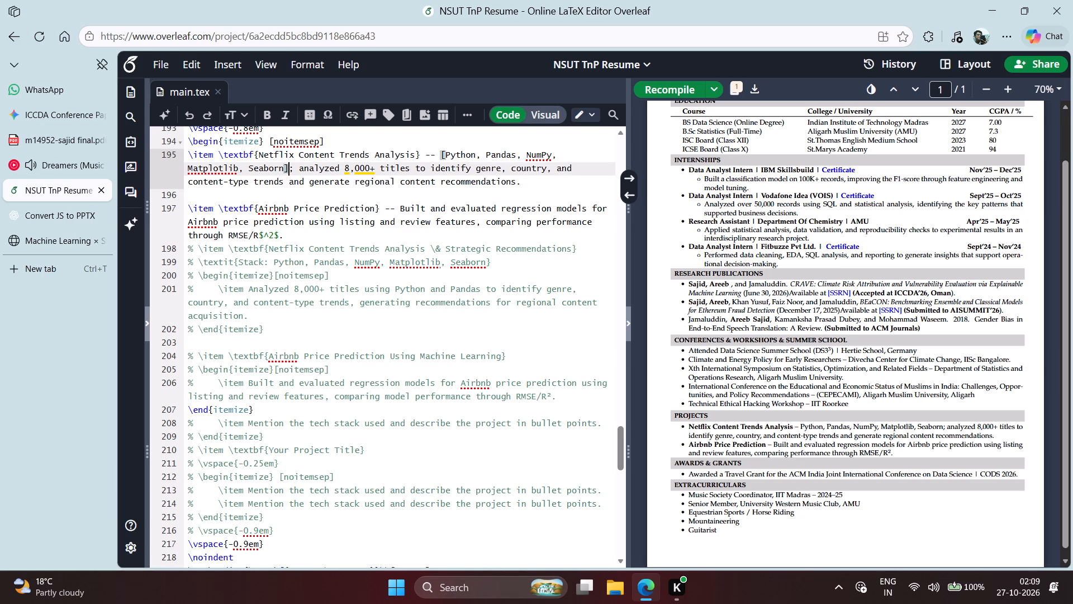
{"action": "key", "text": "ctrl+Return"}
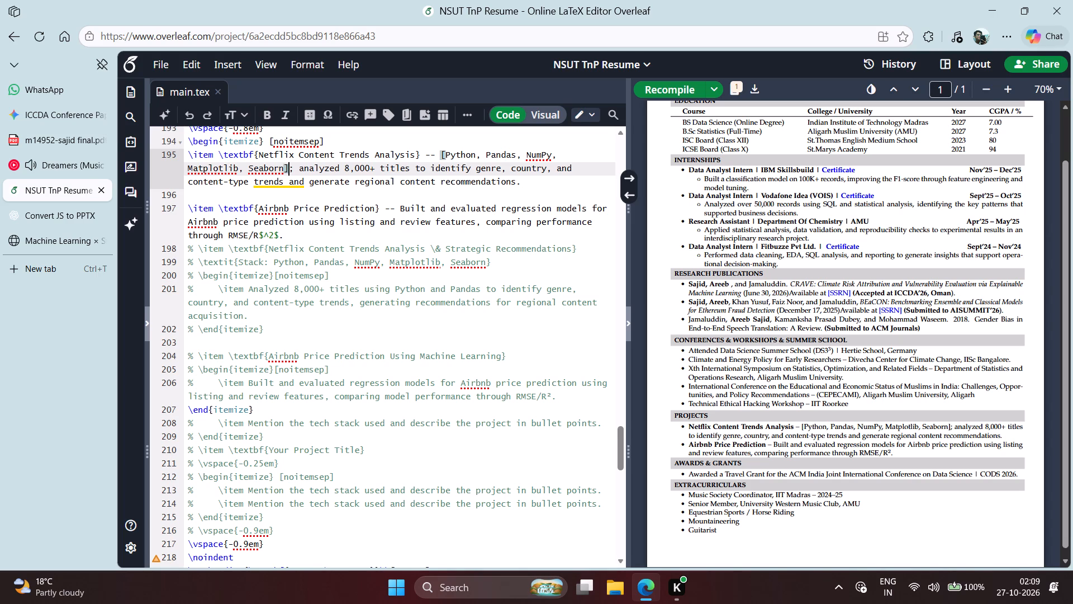
Delete the bracketed tech stack and semicolon from the Netflix item on line 195 so its description starts with capitalised "Analyzed".
{"action": "key", "text": "ctrl+BackSpace"}
{"action": "key", "text": "ctrl+BackSpace"}
{"action": "key", "text": "ctrl+BackSpace"}
{"action": "key", "text": "ctrl+BackSpace"}
{"action": "key", "text": "ctrl+BackSpace"}
{"action": "key", "text": "ctrl+BackSpace"}
{"action": "key", "text": "ctrl+BackSpace"}
{"action": "key", "text": "ctrl+BackSpace"}
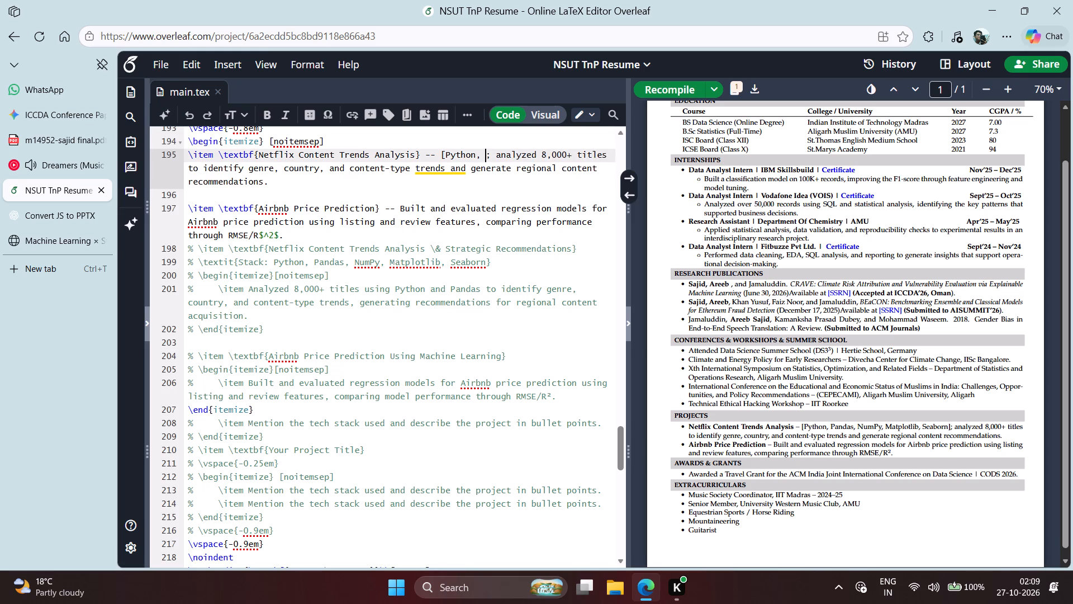
{"action": "key", "text": "ctrl+BackSpace"}
{"action": "key", "text": "ctrl+BackSpace"}
{"action": "key", "text": "ctrl+BackSpace"}
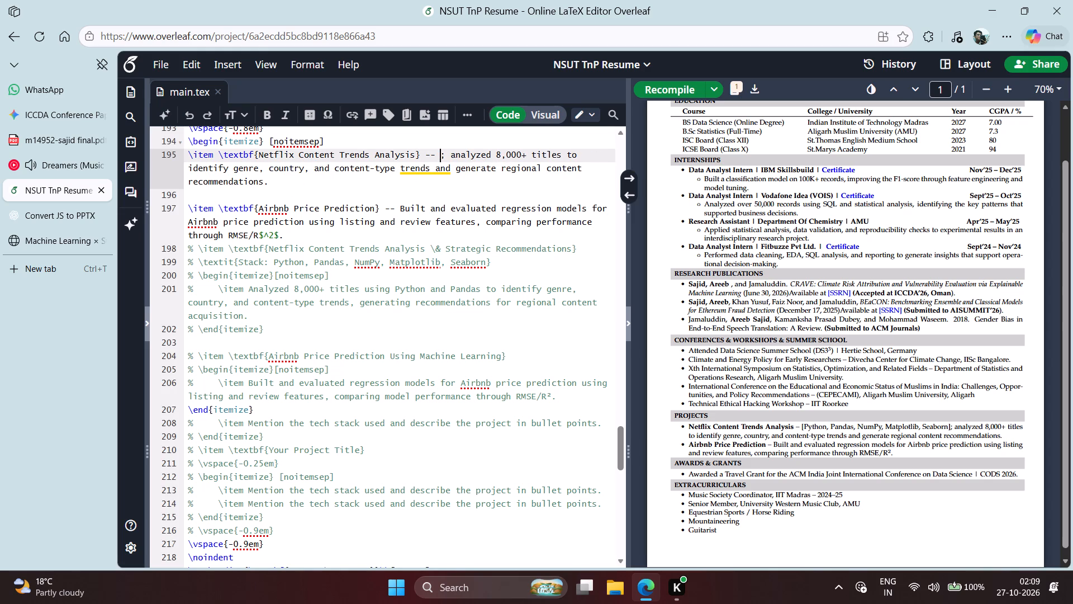
{"action": "key", "text": "Right"}
{"action": "key", "text": "BackSpace"}
{"action": "key", "text": "Right"}
{"action": "key", "text": "BackSpace"}
{"action": "key", "text": "Right"}
{"action": "key", "text": "BackSpace"}
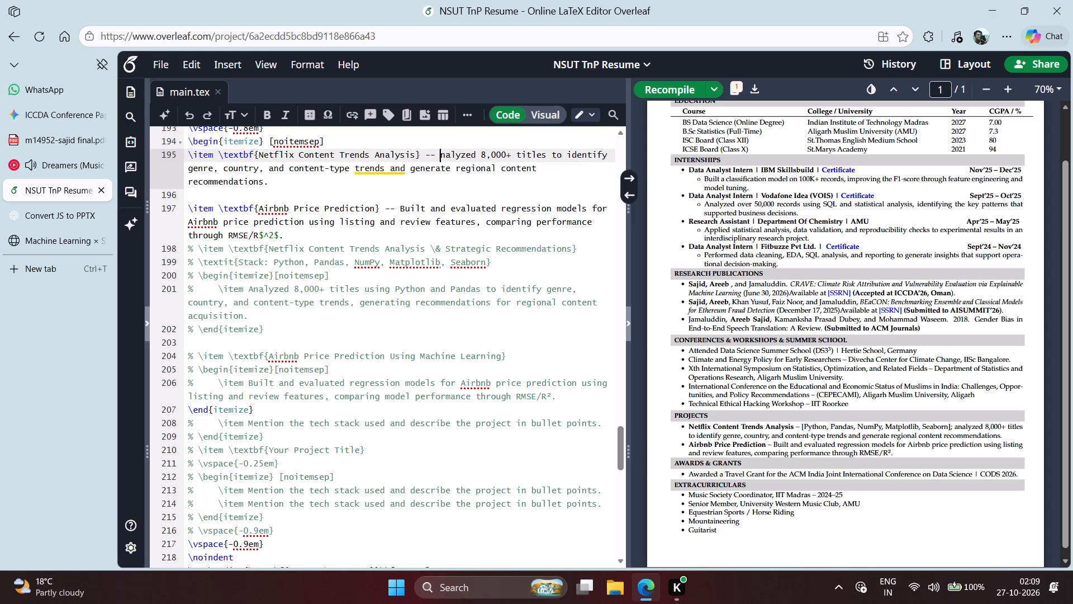
{"action": "key", "text": "shift+a"}
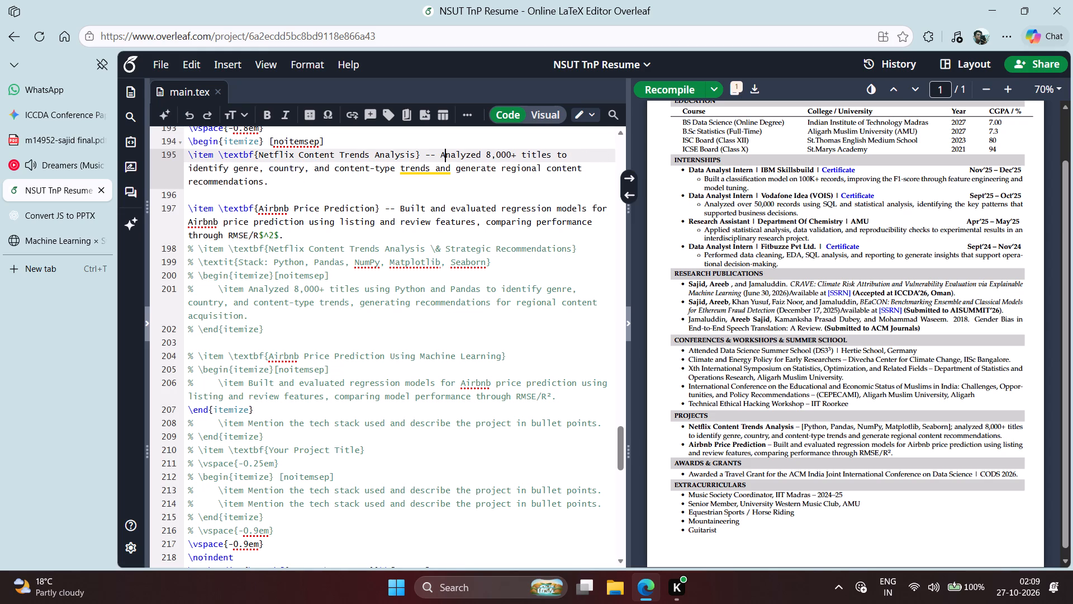